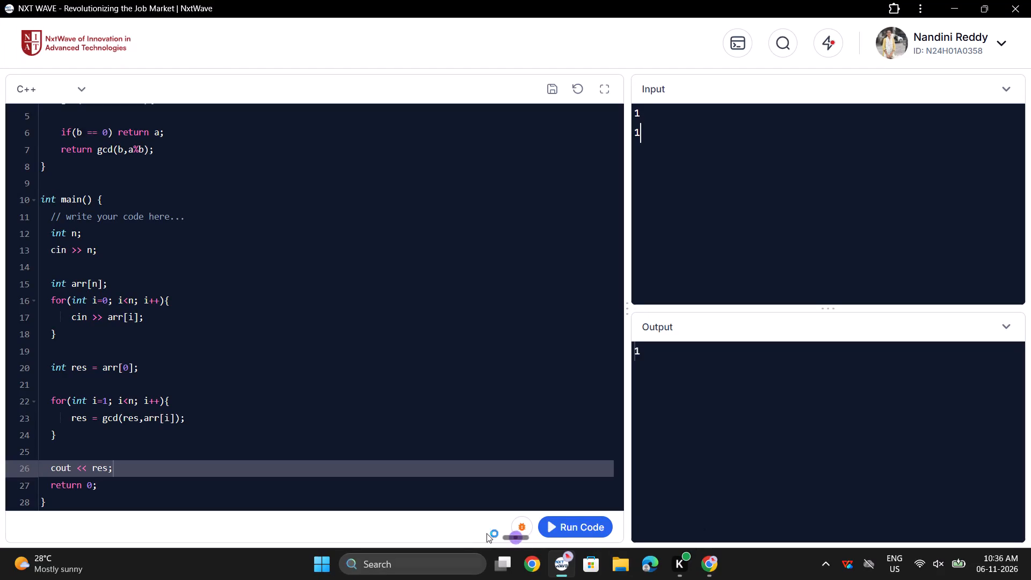
Switch to the Chrome browser window and open the Nxt Wave learning site in a new tab.
{"action": "left_click", "coordinate": [719, 575]}
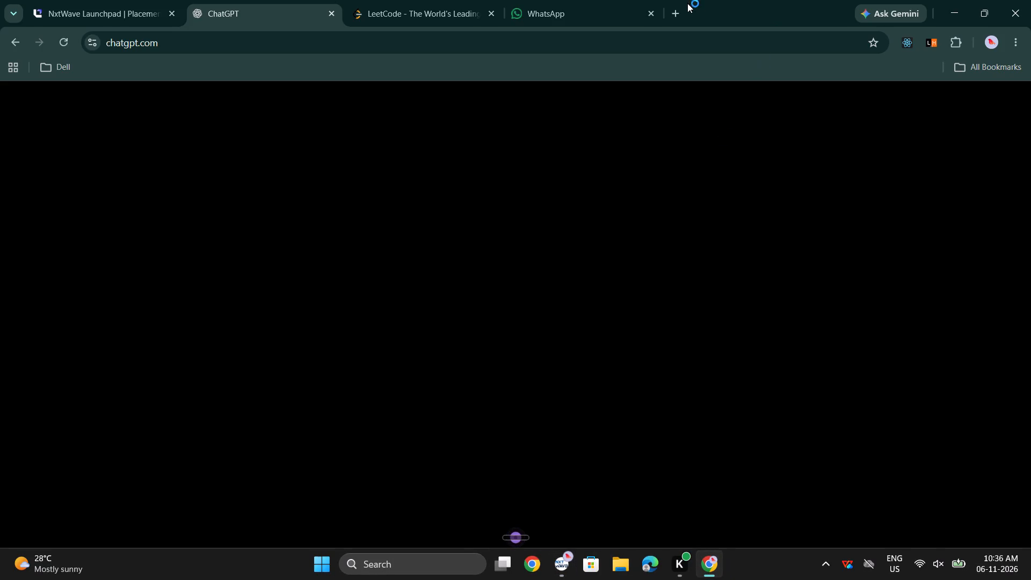
{"action": "left_click", "coordinate": [680, 15]}
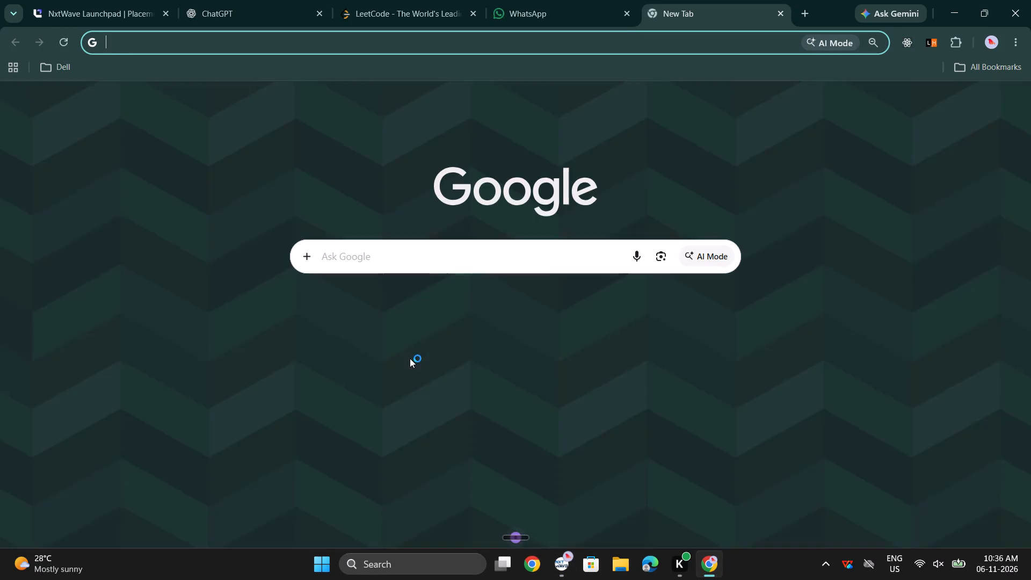
{"action": "left_click", "coordinate": [229, 368]}
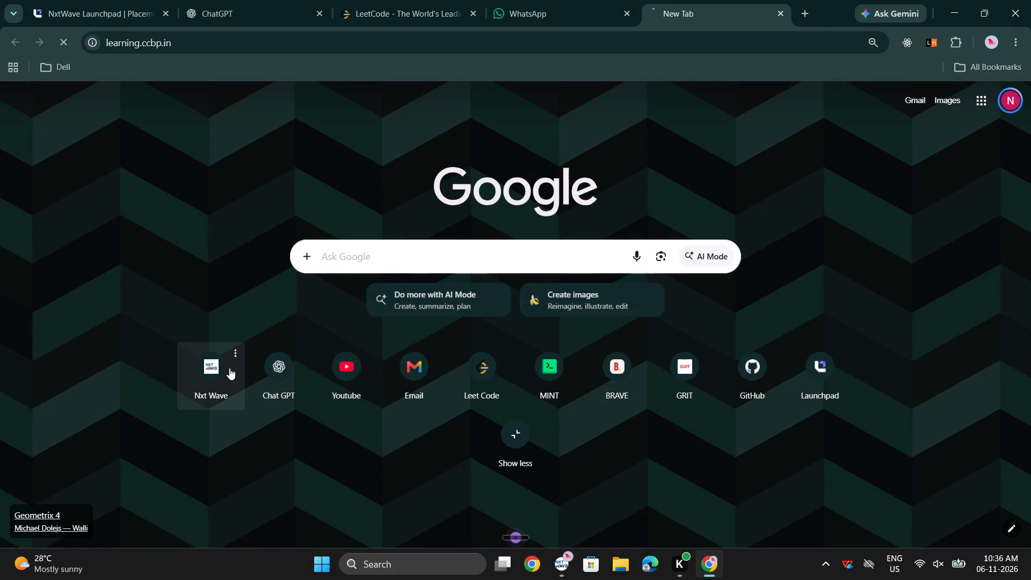
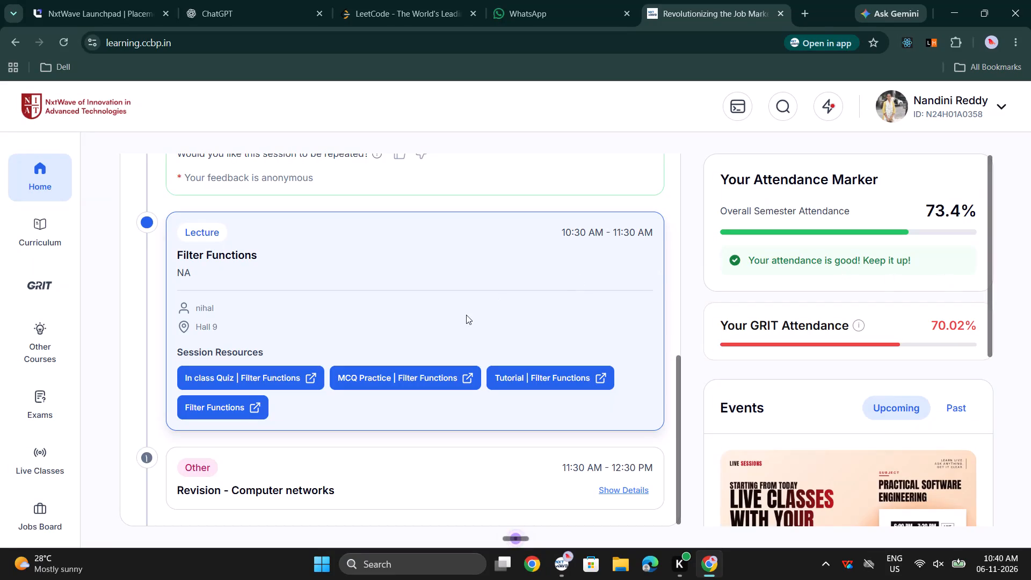
Open the In class Quiz | Filter Functions resource from the Filter Functions lecture's session resources.
{"action": "left_click", "coordinate": [288, 366]}
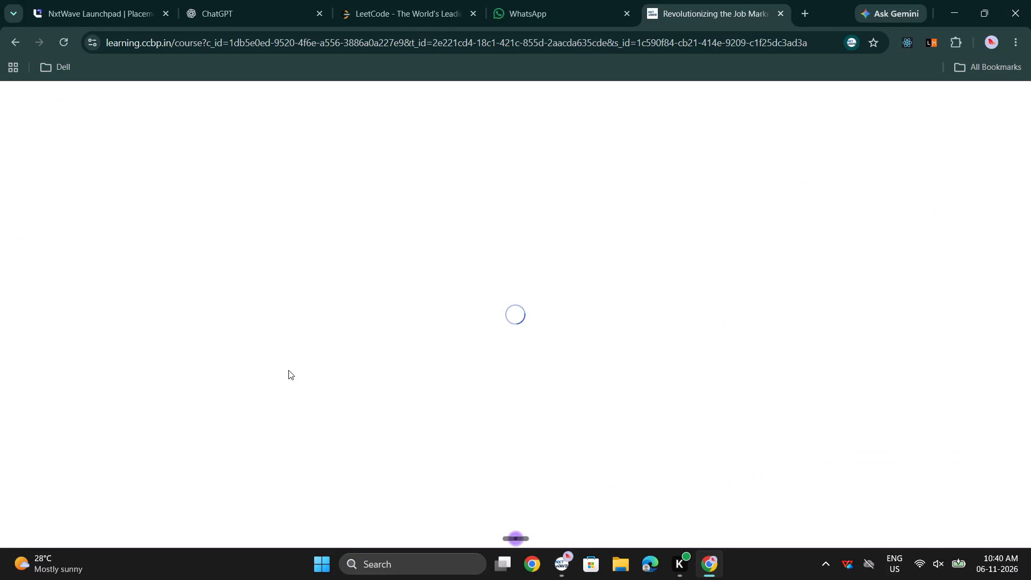
Launch Power BI Desktop from the recent Windows searches.
{"action": "left_click", "coordinate": [417, 563]}
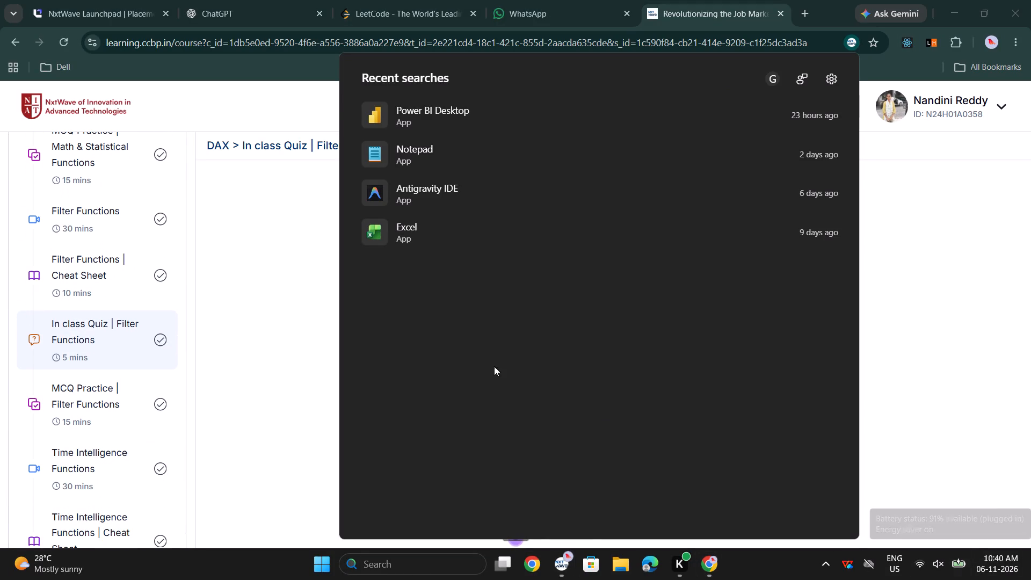
{"action": "left_click", "coordinate": [459, 126]}
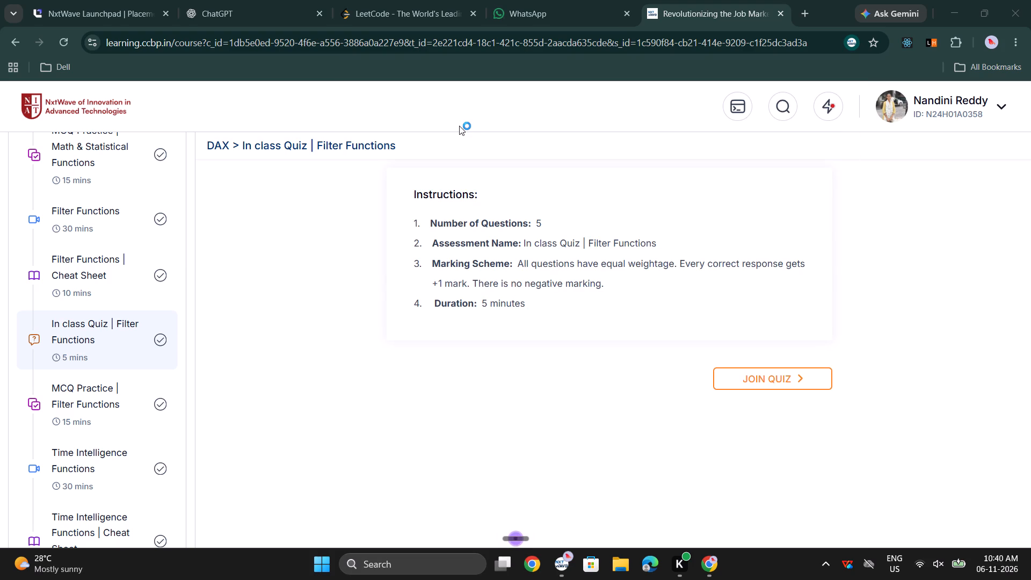
Return to the DAX course in Chrome and open the Filter Functions | Cheat Sheet lesson.
{"action": "left_click", "coordinate": [96, 275]}
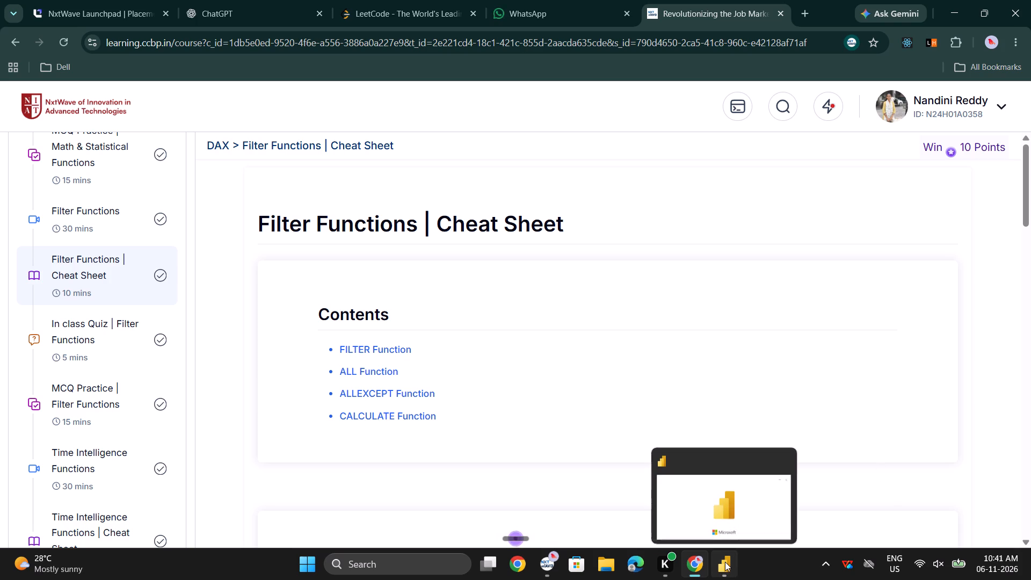
{"action": "left_click", "coordinate": [83, 285]}
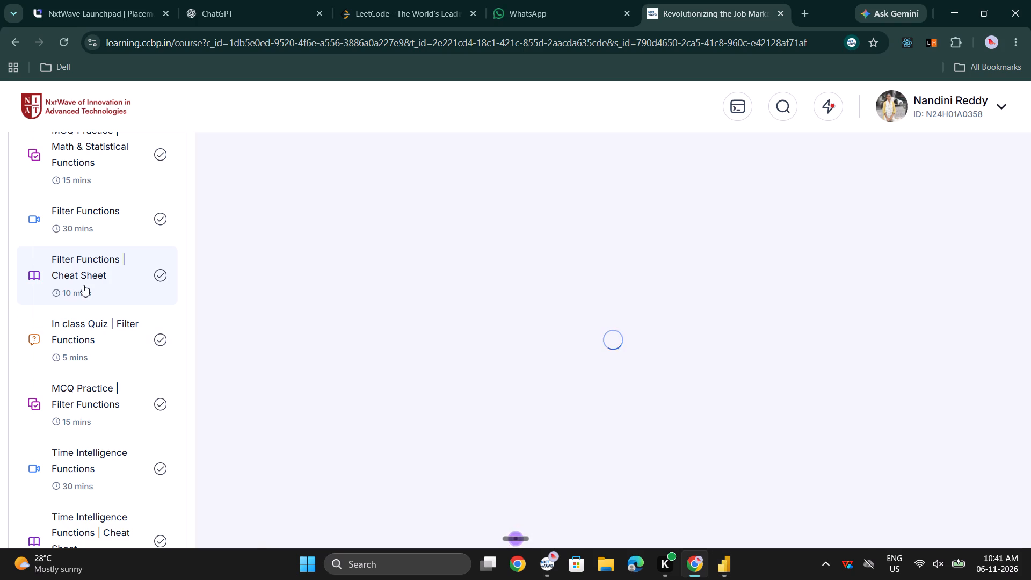
Open the 30-minute Filter Functions video lesson in the DAX course.
{"action": "left_click", "coordinate": [93, 200]}
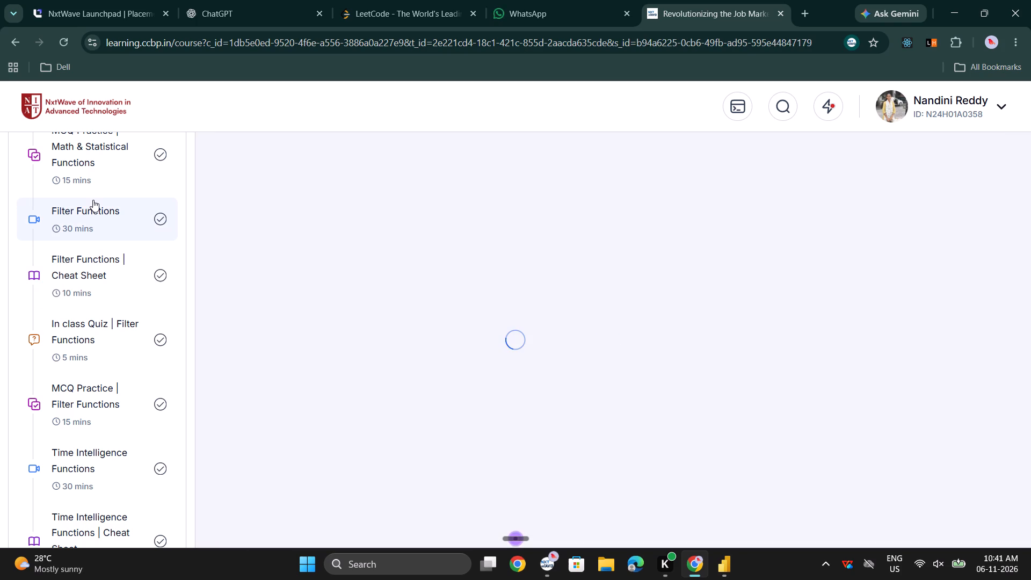
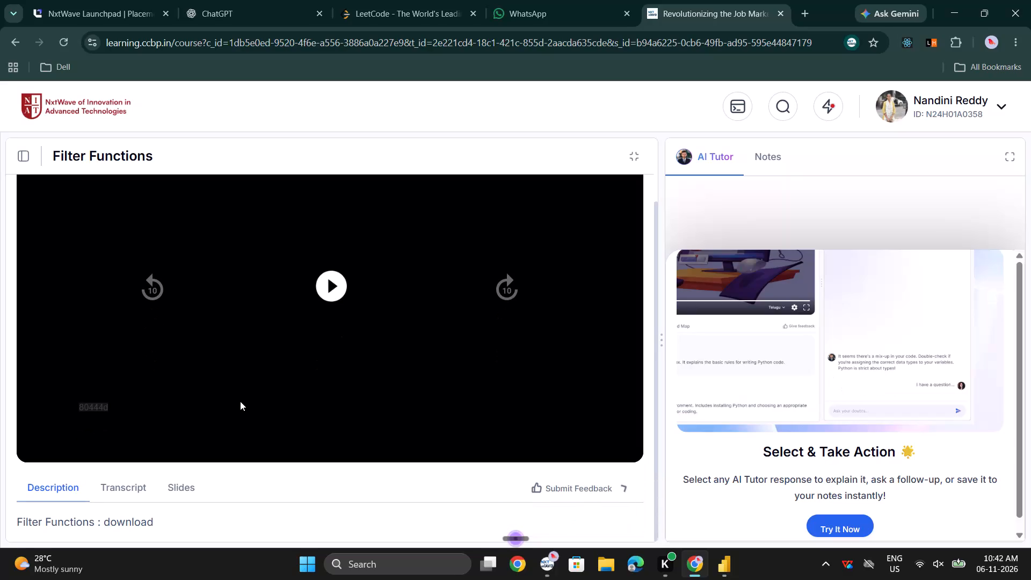
Download the DAX dataset workbook from the Filter Functions lesson description.
{"action": "left_click", "coordinate": [133, 520]}
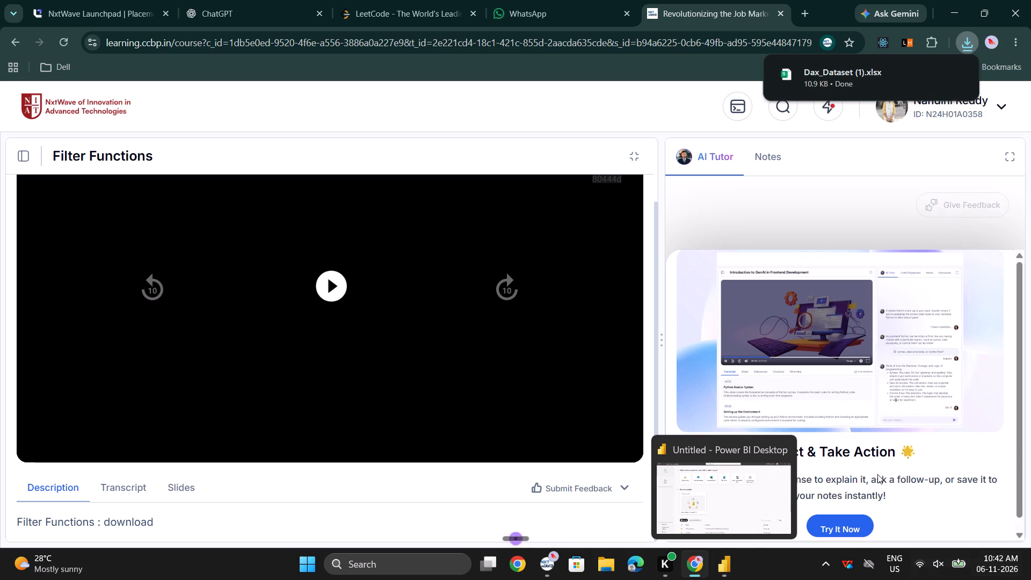
Switch to Power BI Desktop and start a blank report.
{"action": "left_click", "coordinate": [714, 563]}
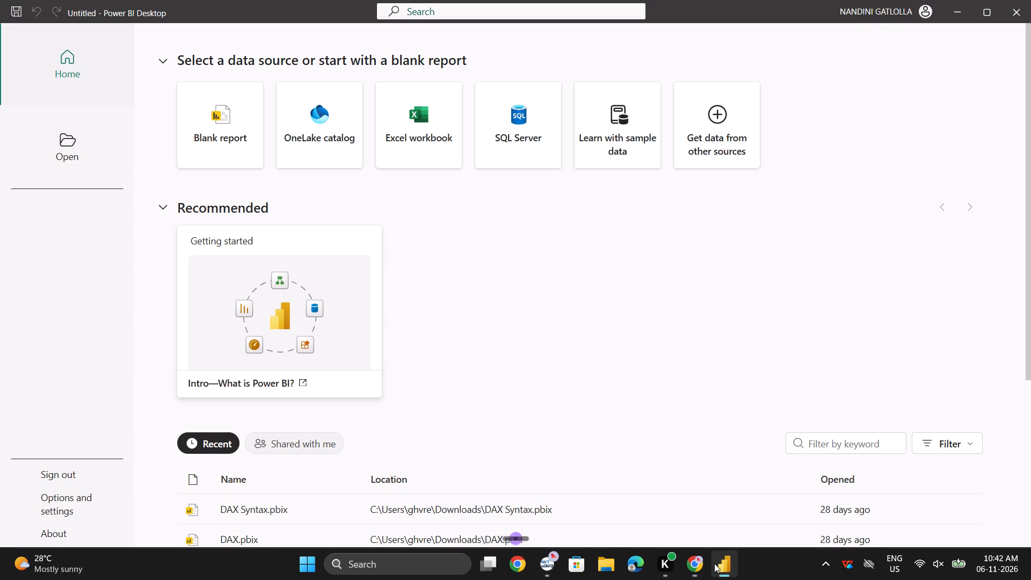
{"action": "left_click", "coordinate": [230, 130]}
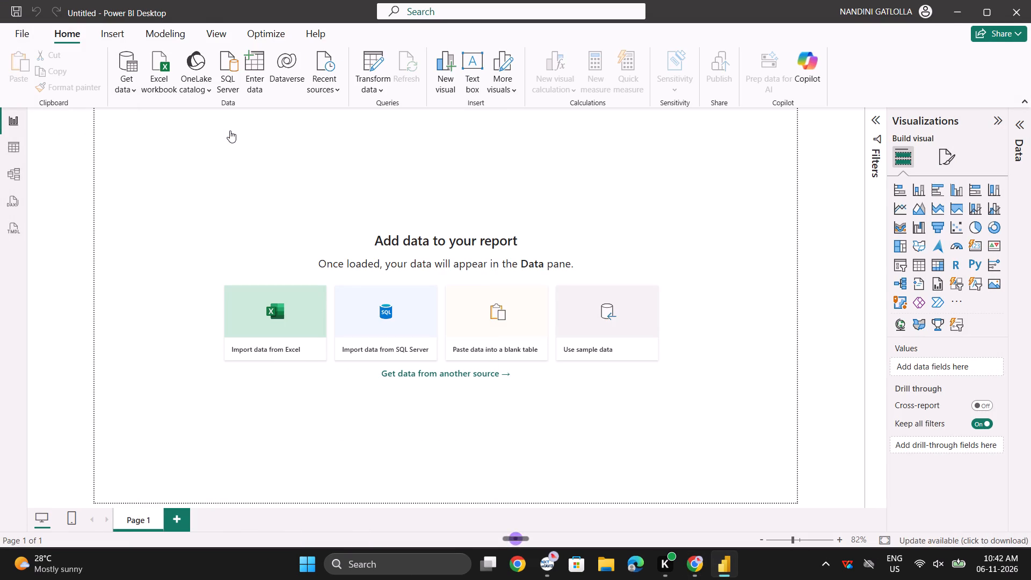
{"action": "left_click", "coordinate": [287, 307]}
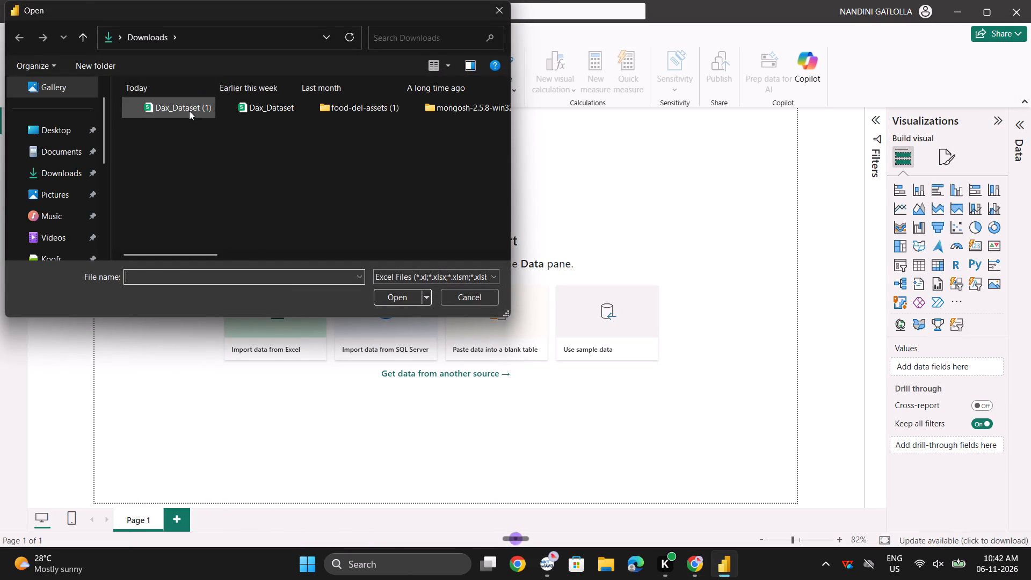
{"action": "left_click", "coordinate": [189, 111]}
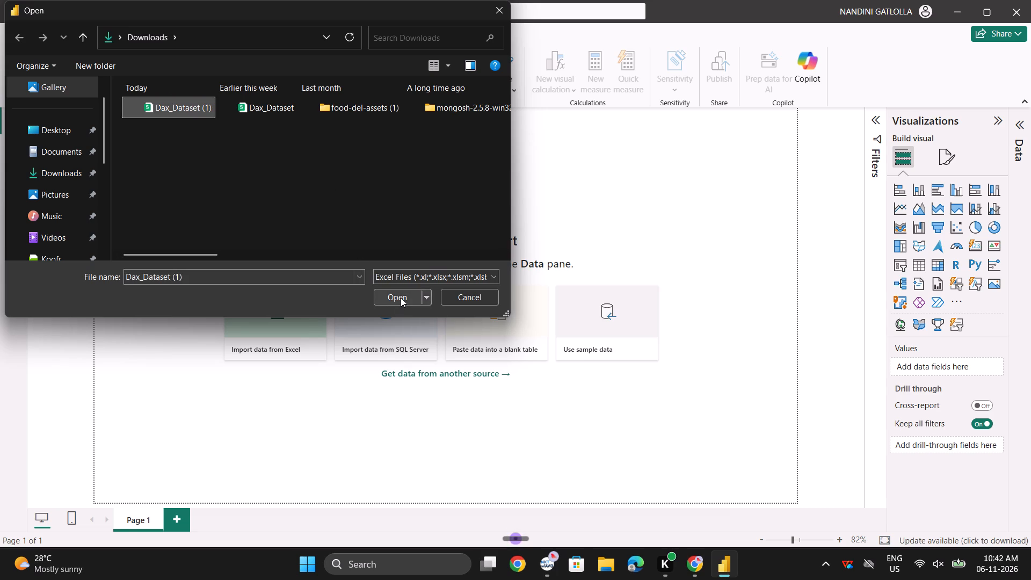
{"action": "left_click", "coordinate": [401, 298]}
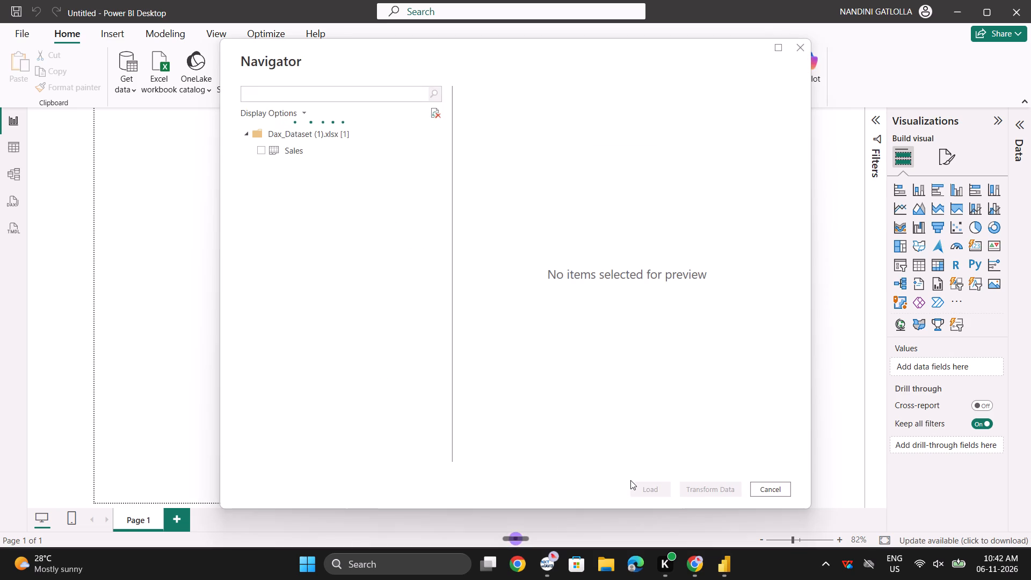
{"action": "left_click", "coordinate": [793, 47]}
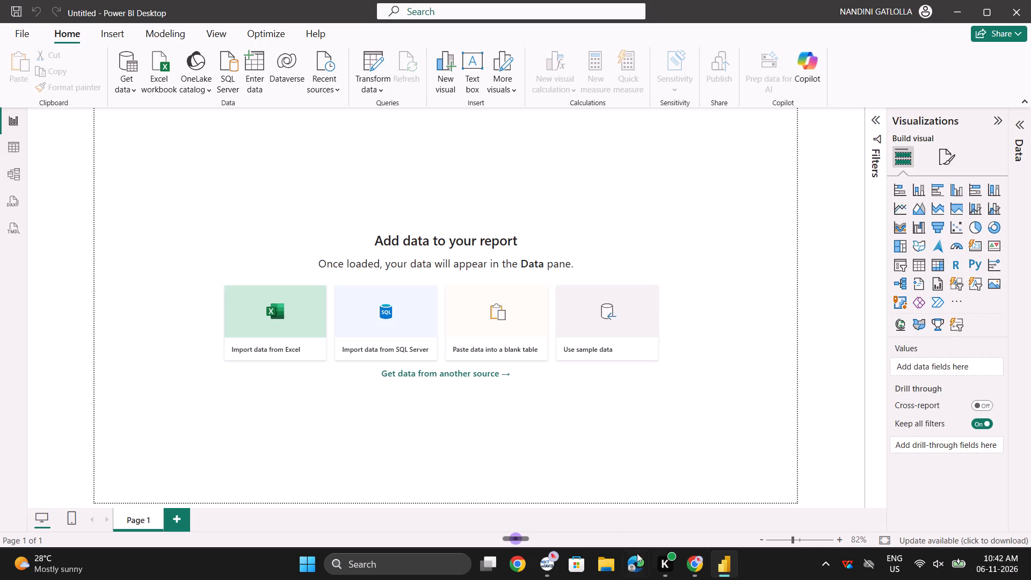
In File Explorer, delete the older Dax_Dataset worksheet from the Downloads folder and close the window.
{"action": "left_click", "coordinate": [593, 571]}
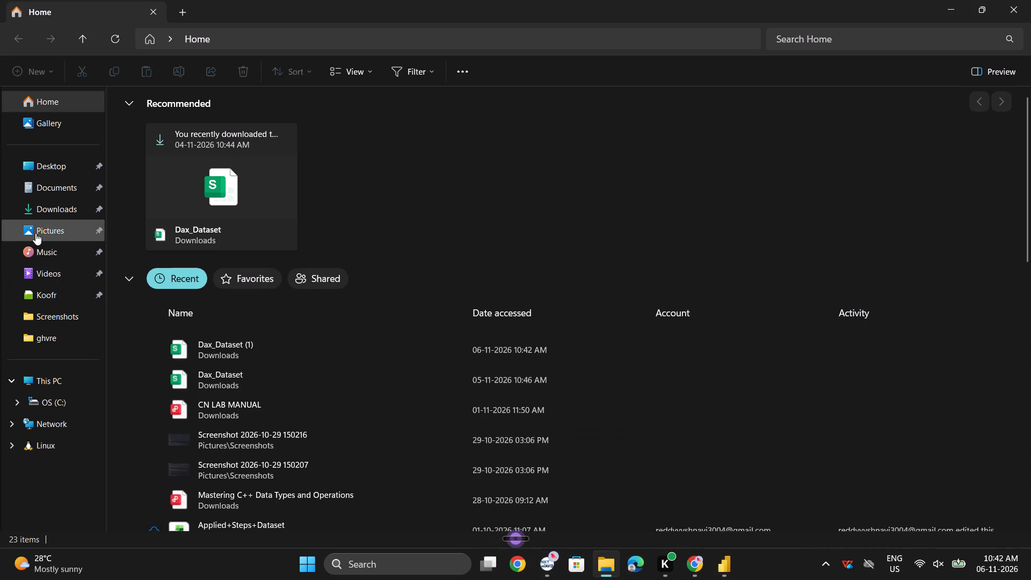
{"action": "left_click", "coordinate": [46, 208]}
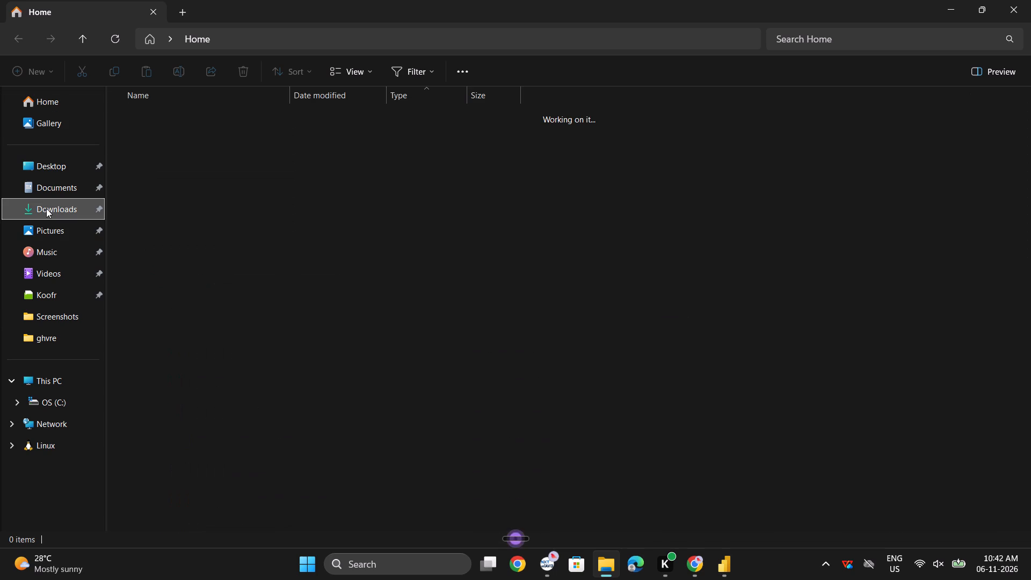
{"action": "left_click", "coordinate": [132, 210]}
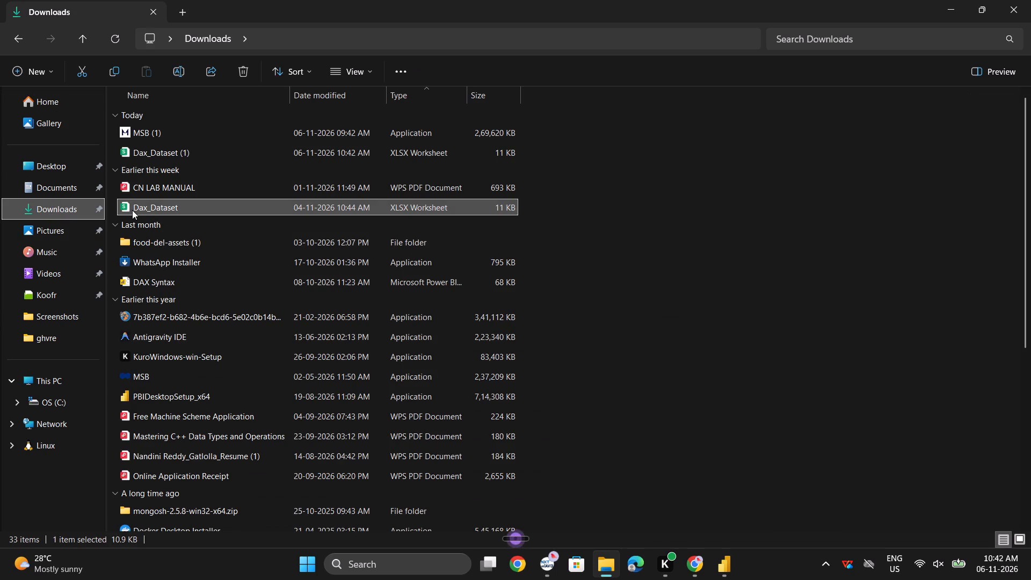
{"action": "left_click", "coordinate": [240, 73]}
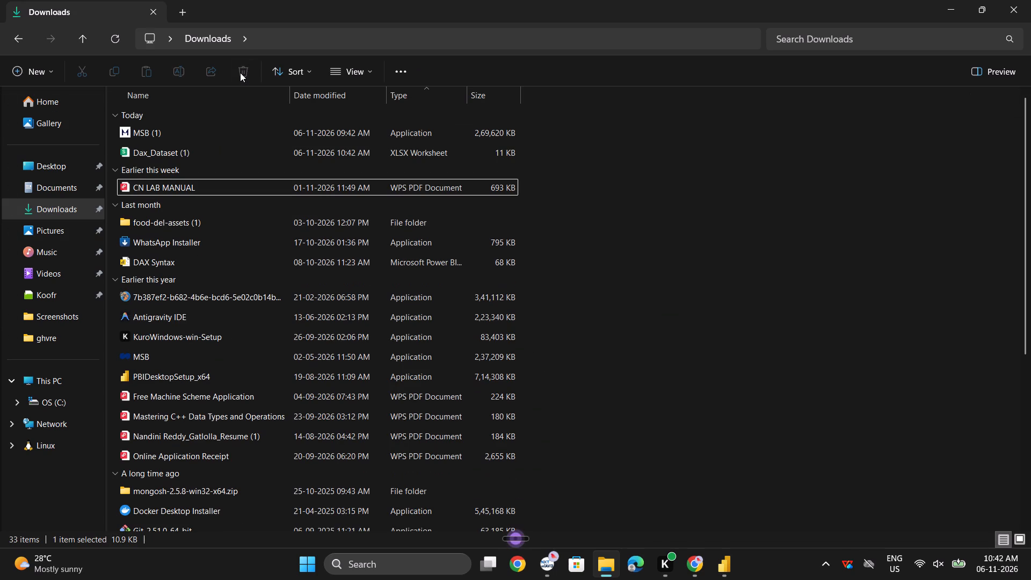
{"action": "left_click", "coordinate": [1030, 0]}
Import the Dax_Dataset (1) Excel workbook into the Power BI report and open its Sales sheet for transformation in Power Query.
{"action": "left_click", "coordinate": [296, 316]}
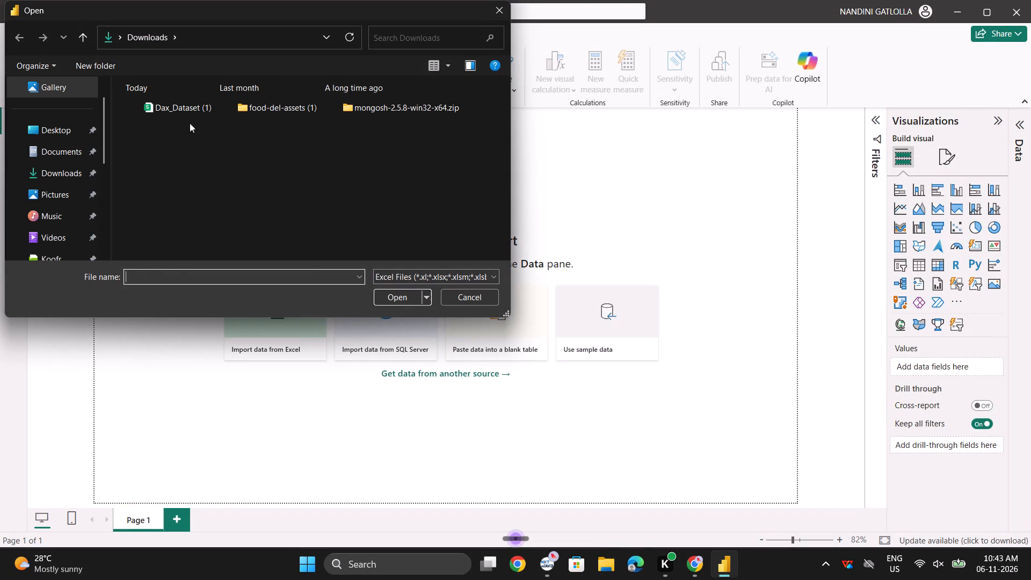
{"action": "left_click", "coordinate": [186, 109]}
{"action": "left_click", "coordinate": [396, 295]}
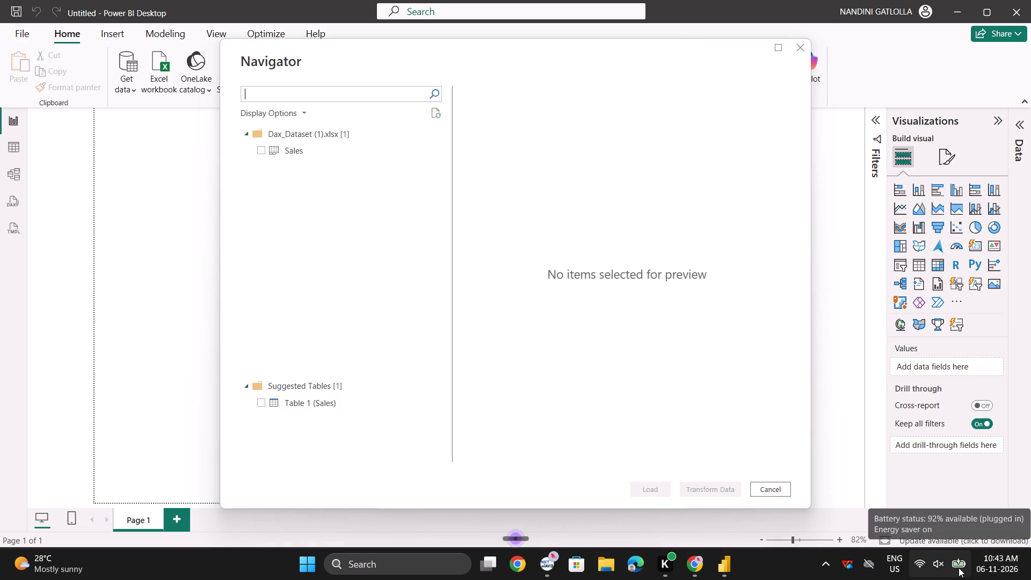
{"action": "double_click", "coordinate": [262, 150]}
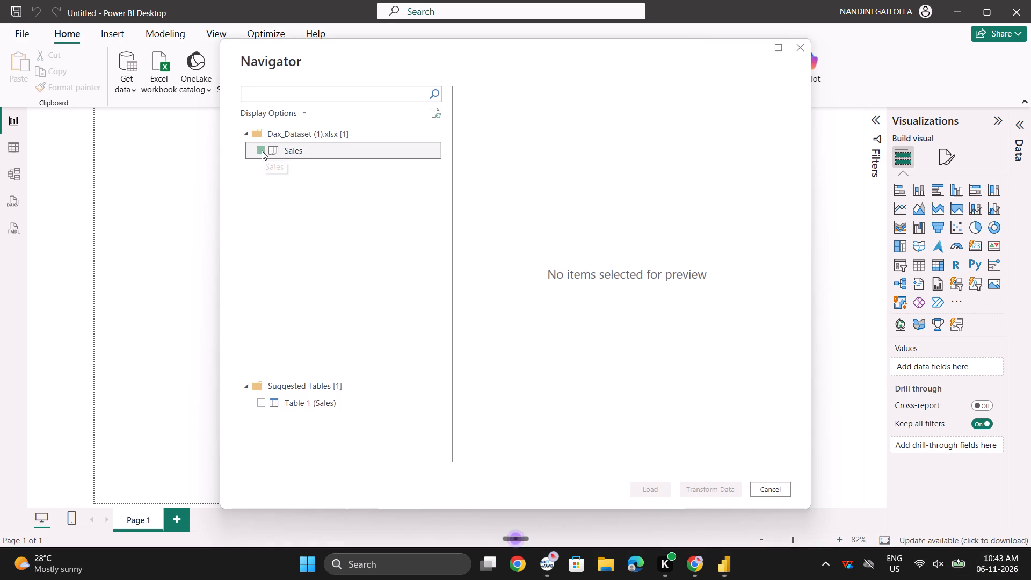
{"action": "left_click", "coordinate": [700, 488]}
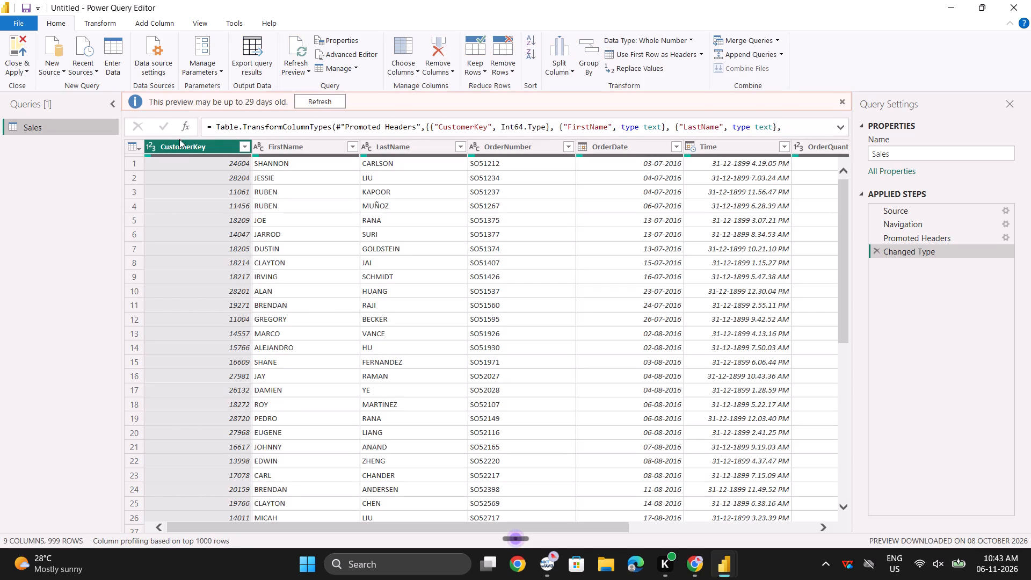
Select all columns of the Sales query from CustomerKey to ProductCost and remove the blank rows.
{"action": "left_click", "coordinate": [187, 151]}
{"action": "key", "text": "shift+Right"}
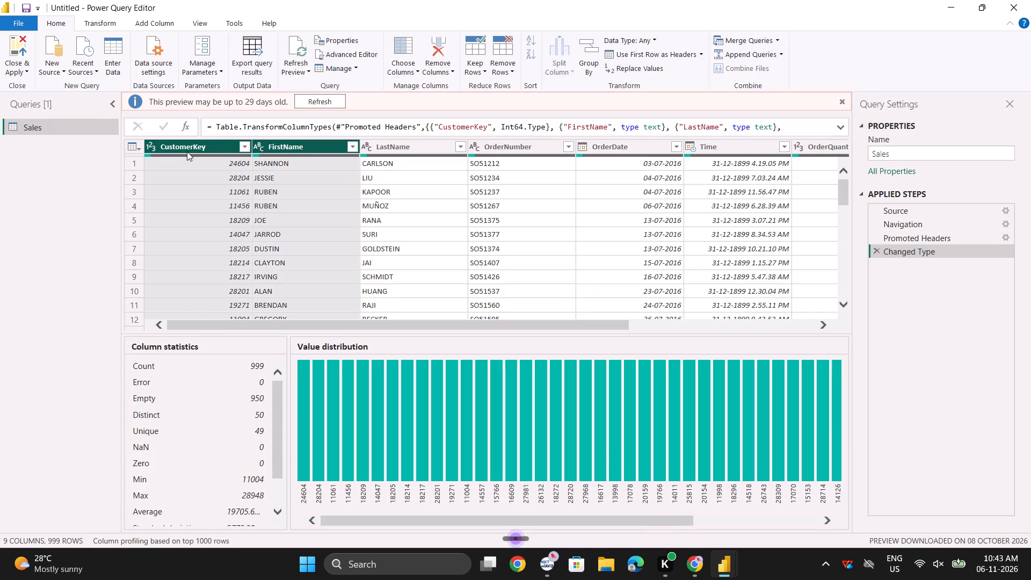
{"action": "key", "text": "shift+Right"}
{"action": "key", "text": "shift+Right"}
{"action": "key", "text": "shift+Right"}
{"action": "key", "text": "shift+Right"}
{"action": "key", "text": "shift+Right"}
{"action": "key", "text": "shift+Right"}
{"action": "key", "text": "shift+Right"}
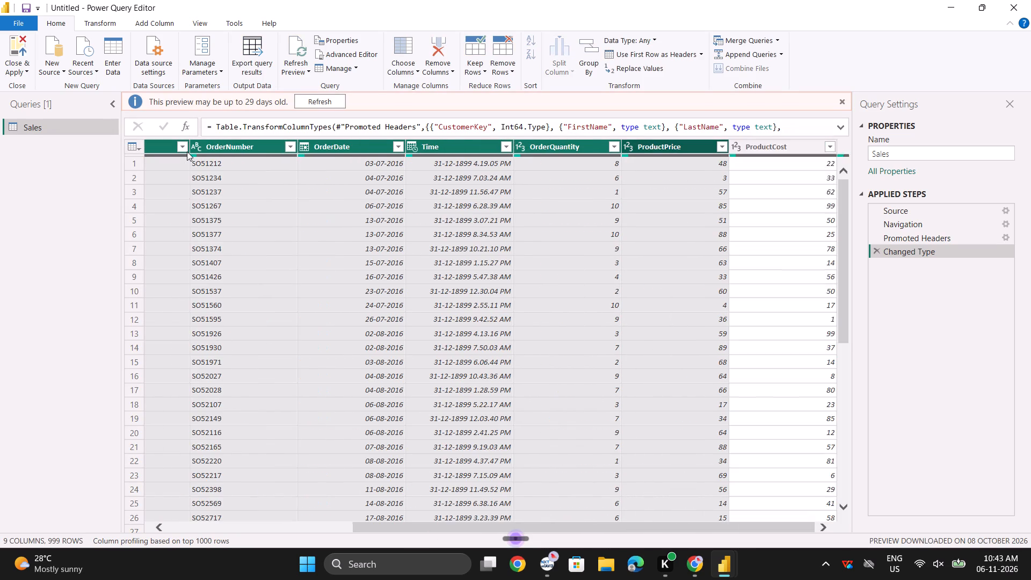
{"action": "key", "text": "shift+Right"}
{"action": "key", "text": "shift+Right"}
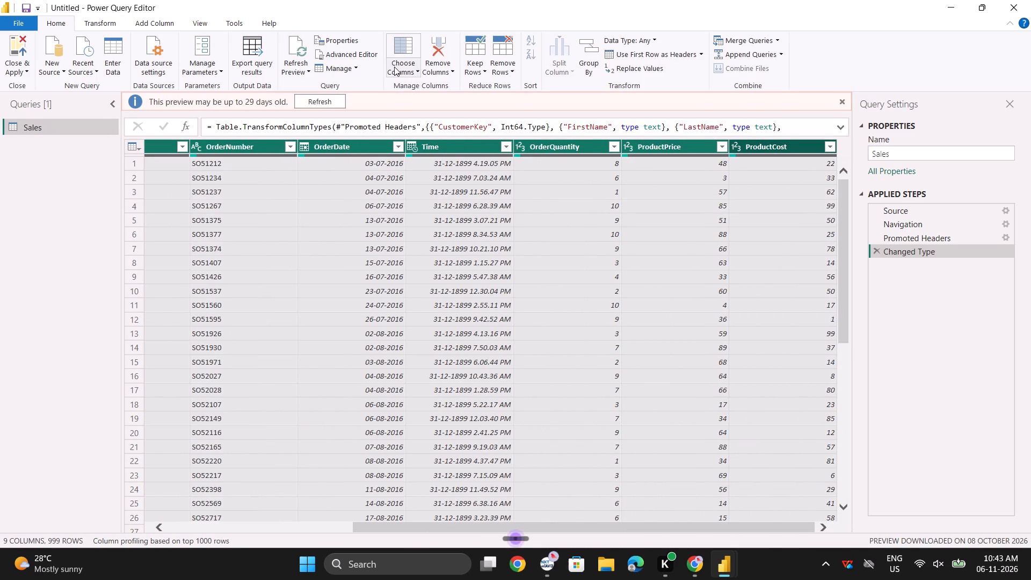
{"action": "left_click", "coordinate": [499, 71]}
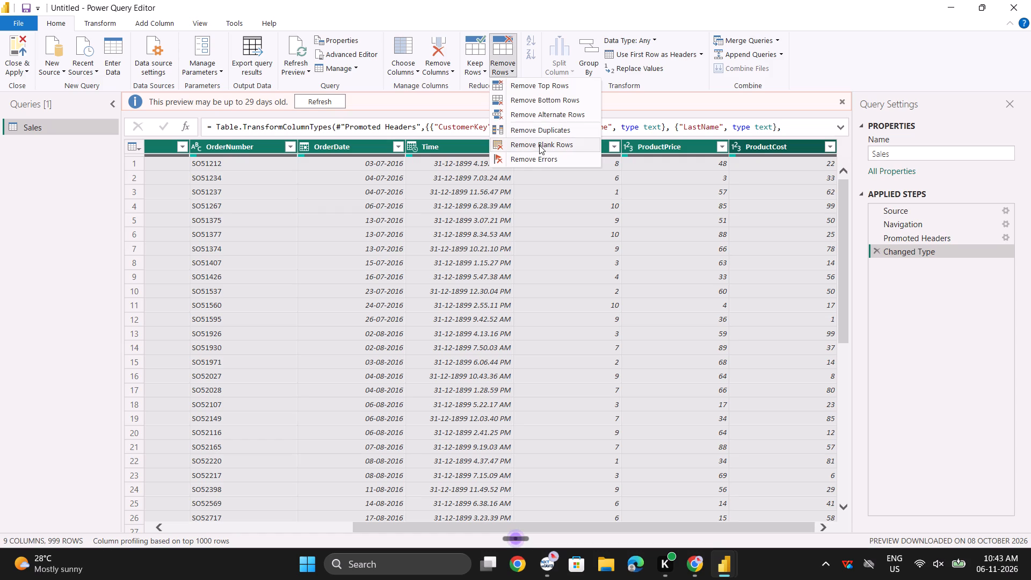
{"action": "left_click", "coordinate": [539, 145]}
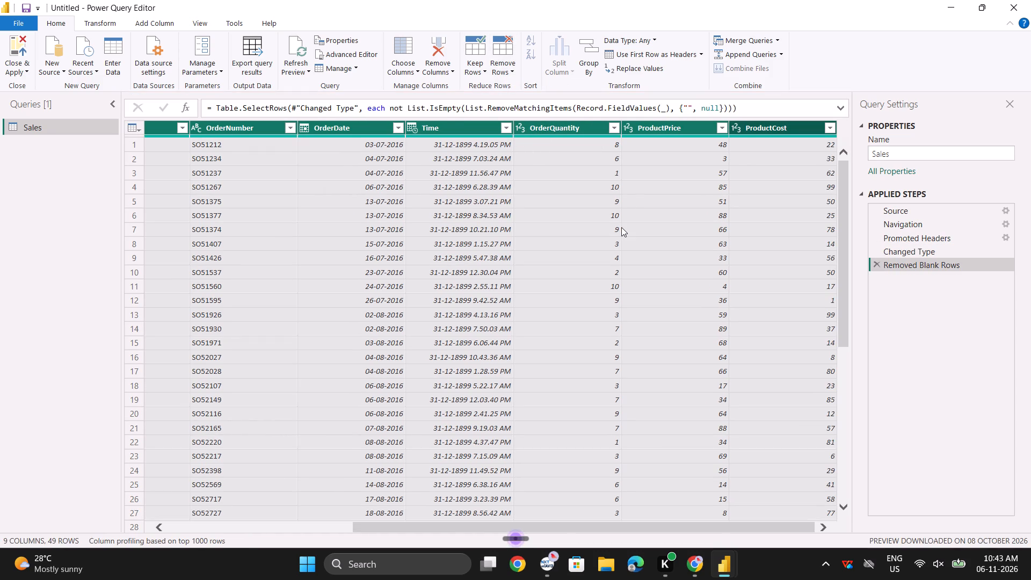
{"action": "scroll", "coordinate": [621, 227], "scroll_direction": "up", "scroll_amount": 5}
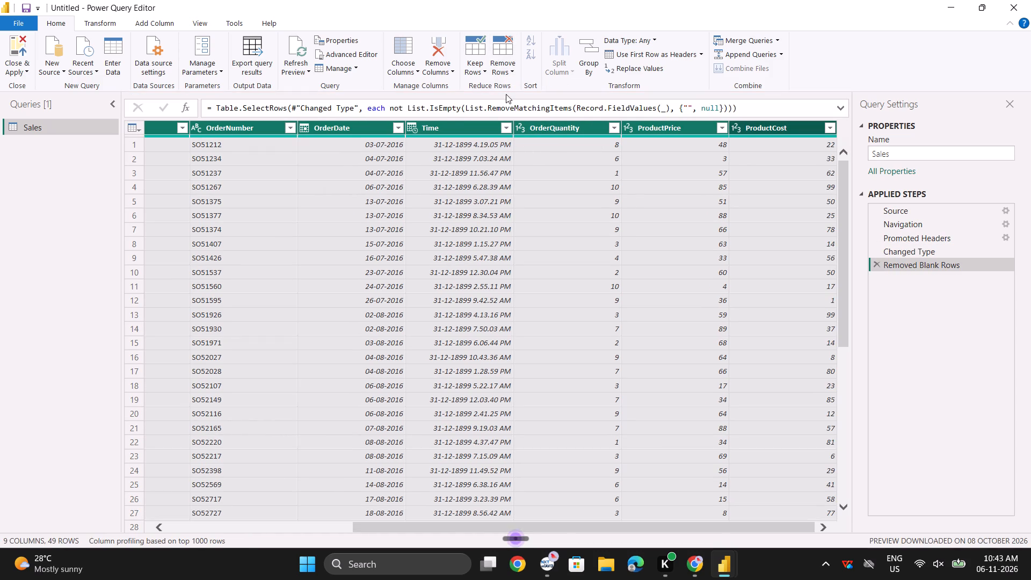
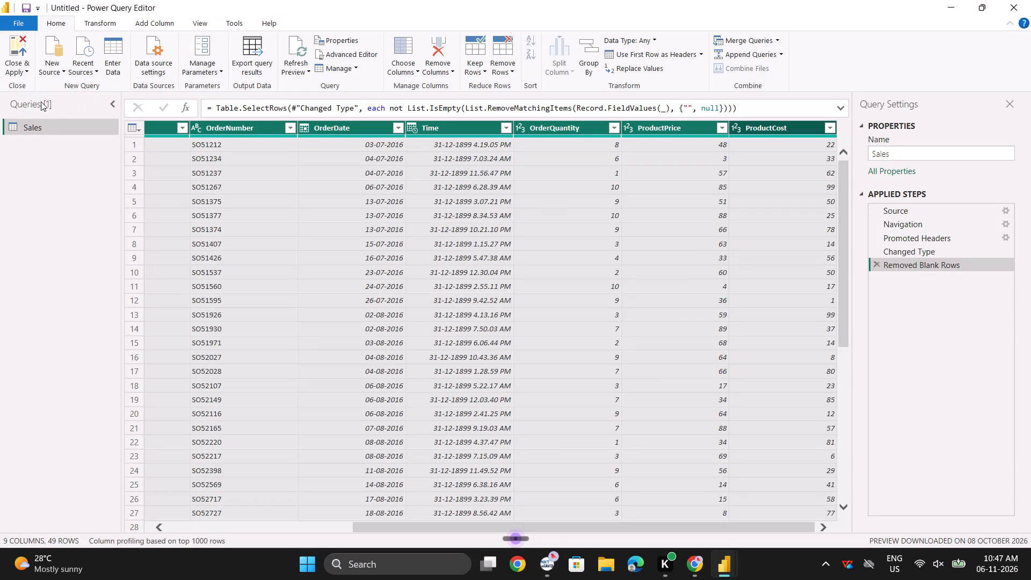
Close Power Query while applying the Sales query changes to the report, and switch to Table view.
{"action": "left_click", "coordinate": [18, 63]}
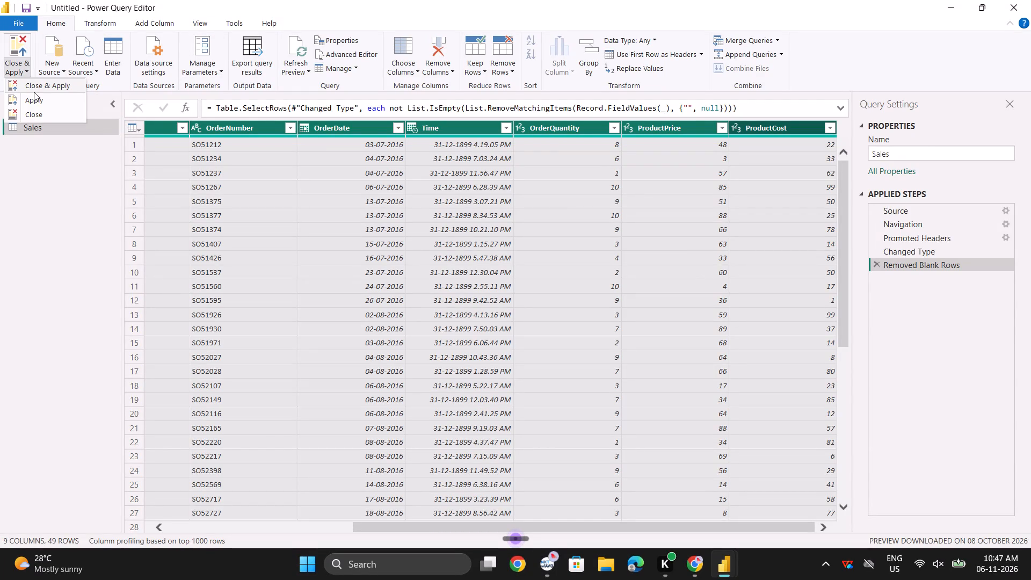
{"action": "left_click", "coordinate": [47, 85]}
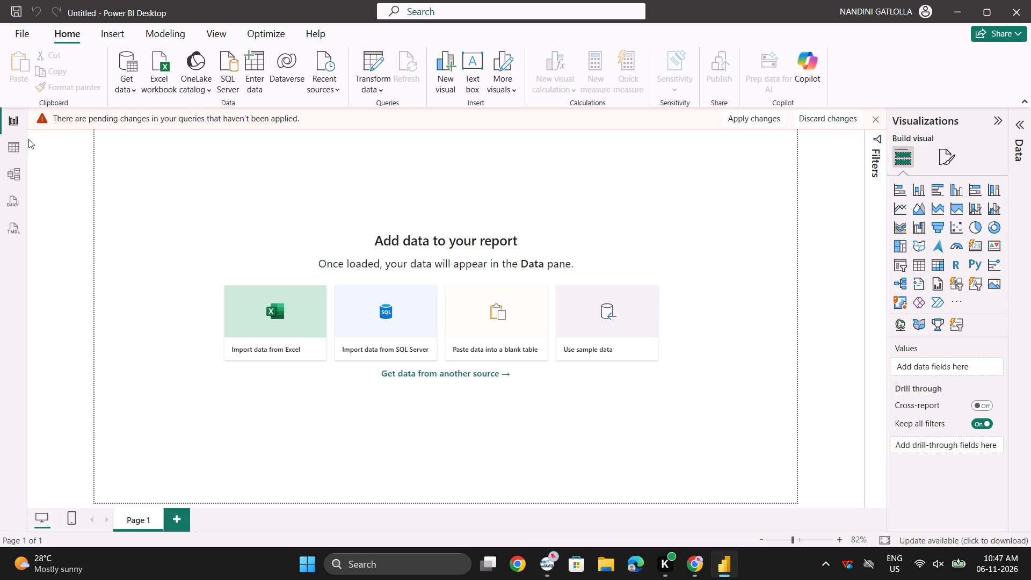
{"action": "left_click", "coordinate": [16, 150]}
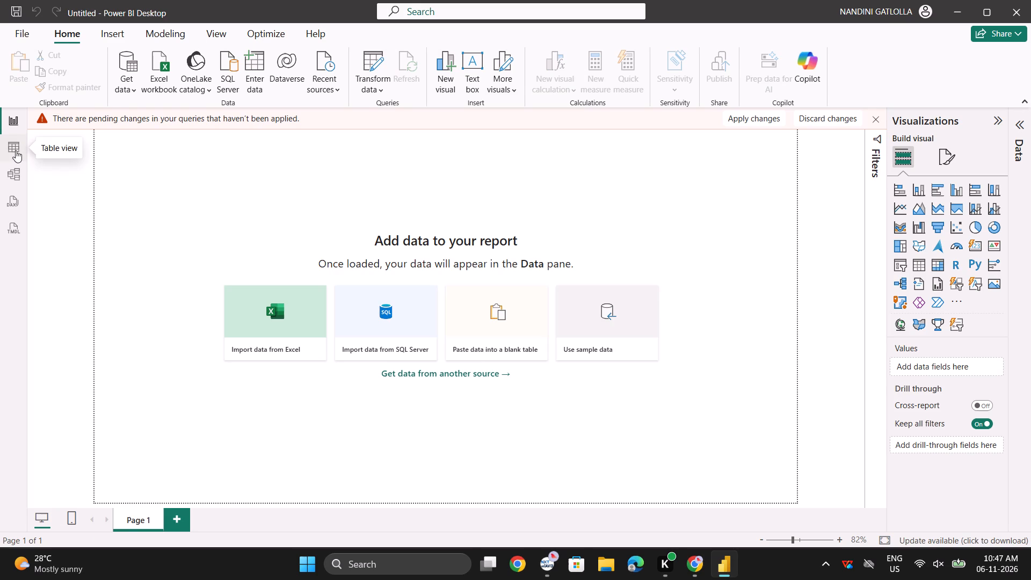
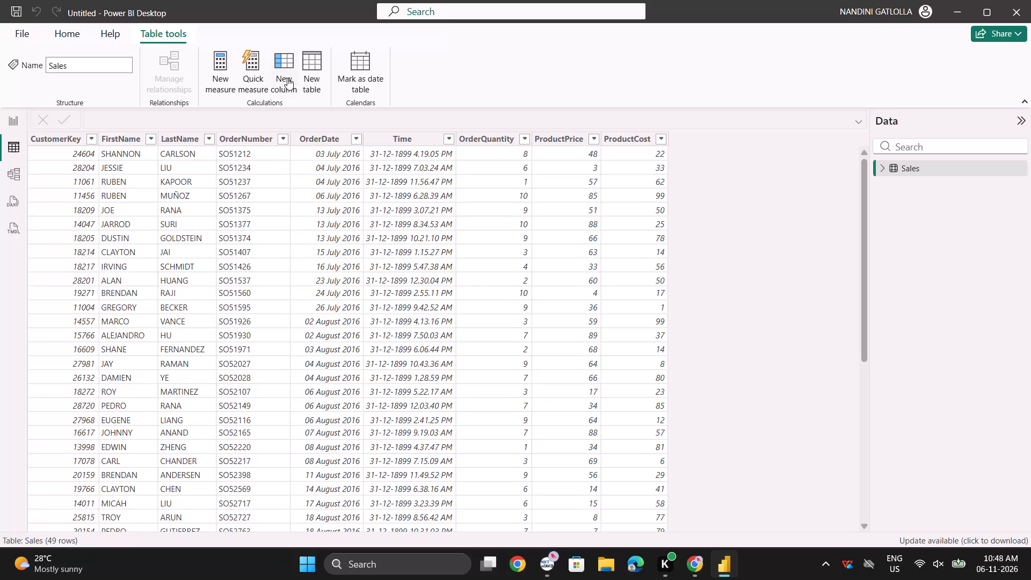
Start a new calculated column in the Sales table.
{"action": "left_click", "coordinate": [287, 78]}
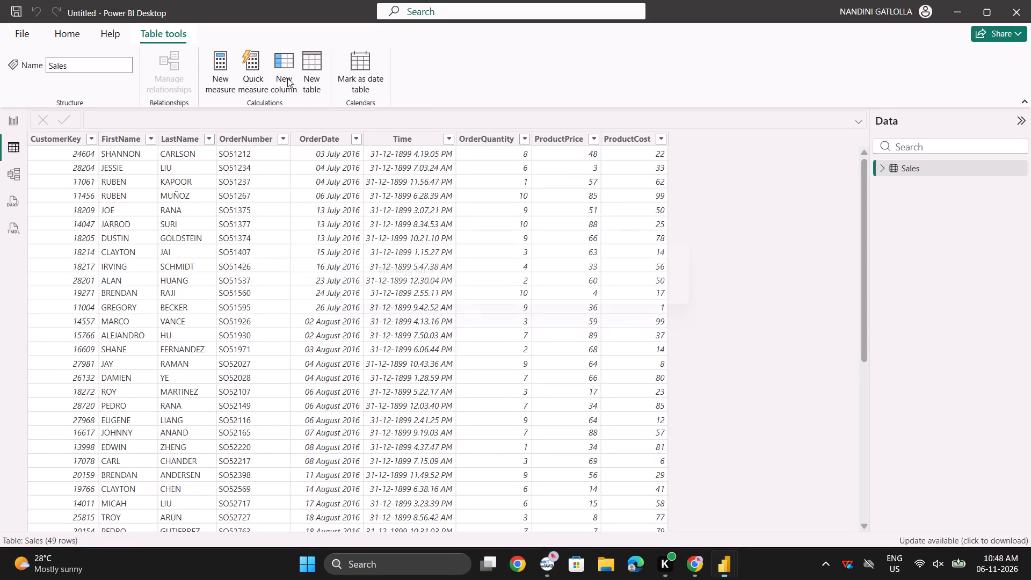
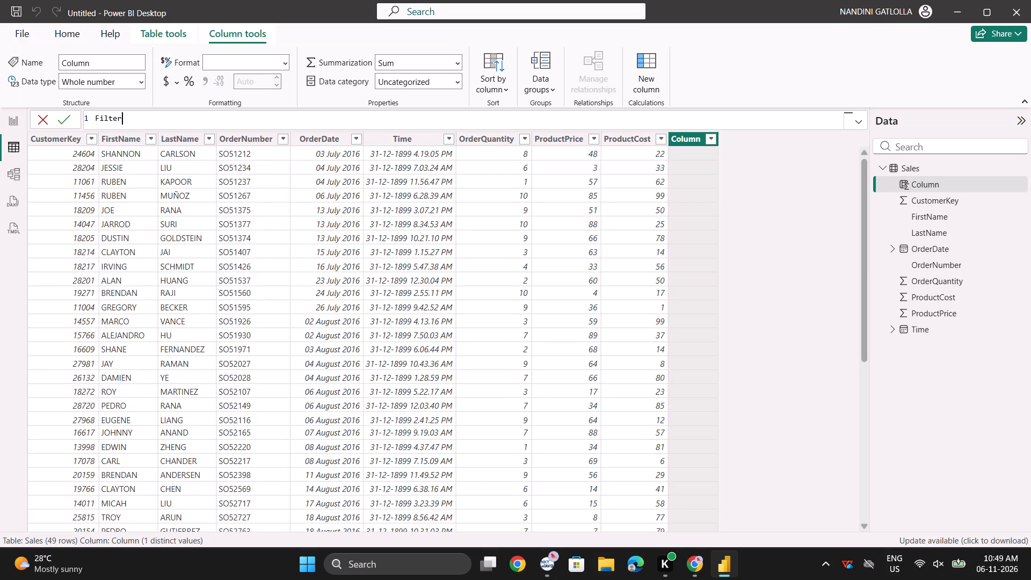
Define the new calculated column as Filter1 = FILTER(Sales, Sales[ProductPrice] > 50).
{"action": "type", "text": "1 ="}
{"action": "key", "text": "space"}
{"action": "type", "text": "FILTER"}
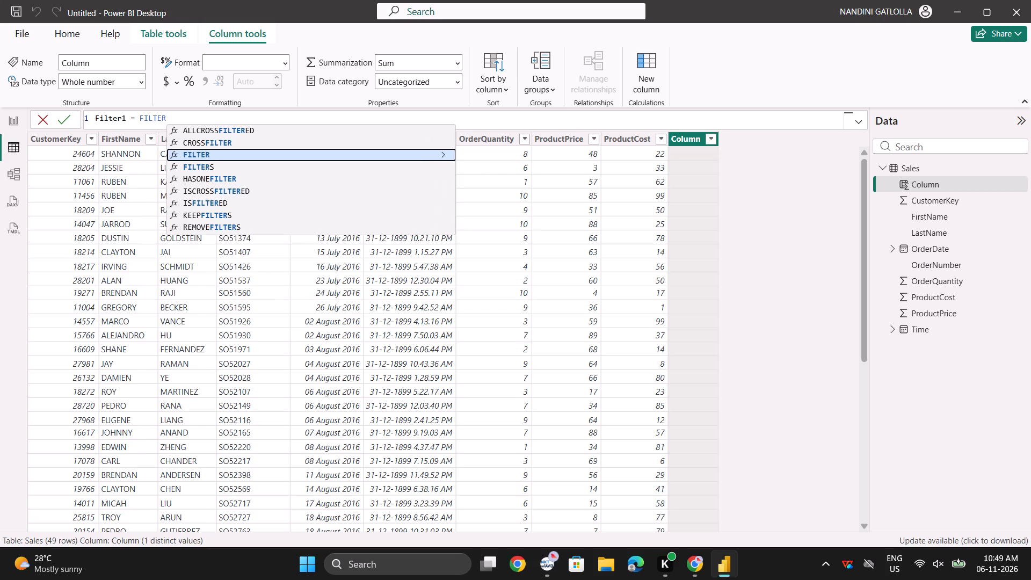
{"action": "type", "text": "()"}
{"action": "key", "text": "Left"}
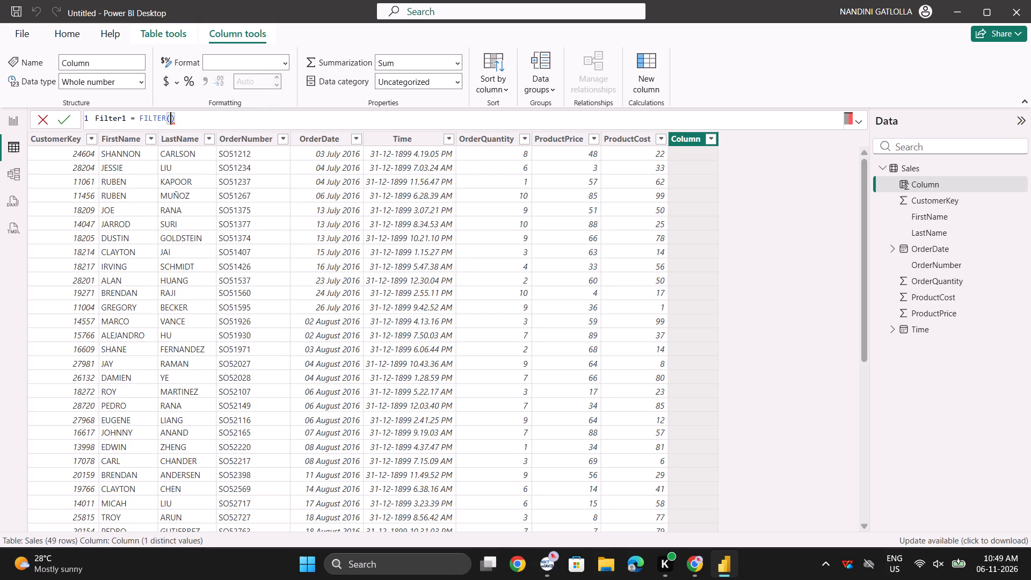
{"action": "type", "text": "Sales"}
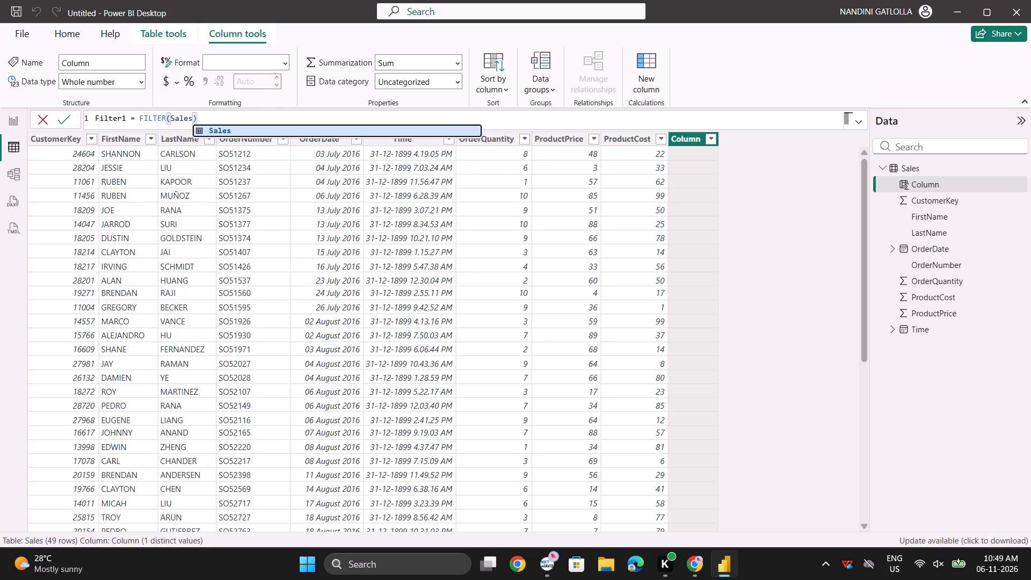
{"action": "type", "text": ", Sales"}
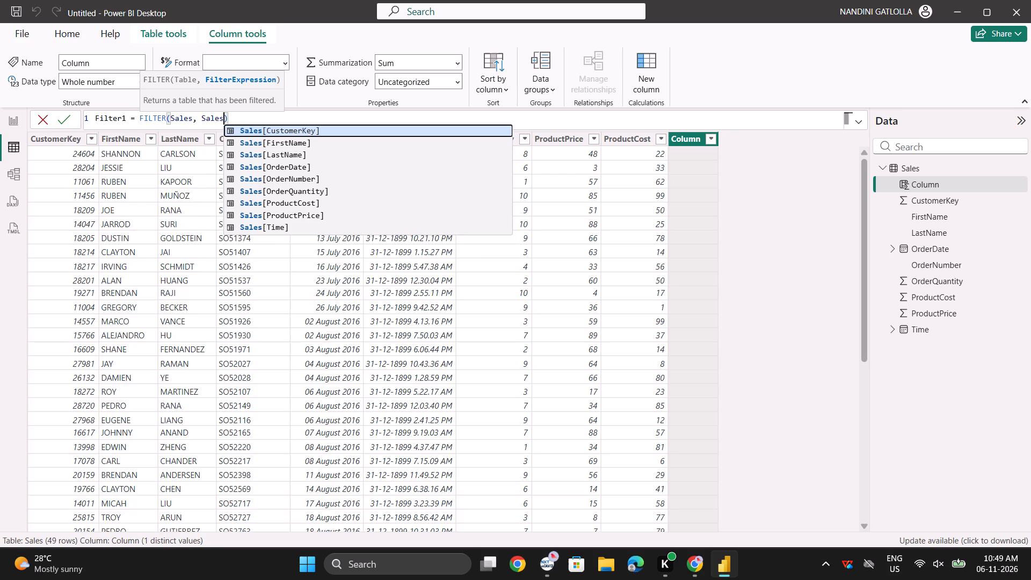
{"action": "key", "text": "Down"}
{"action": "key", "text": "Down"}
{"action": "key", "text": "Down"}
{"action": "key", "text": "Down"}
{"action": "key", "text": "Down"}
{"action": "key", "text": "Down"}
{"action": "key", "text": "Down"}
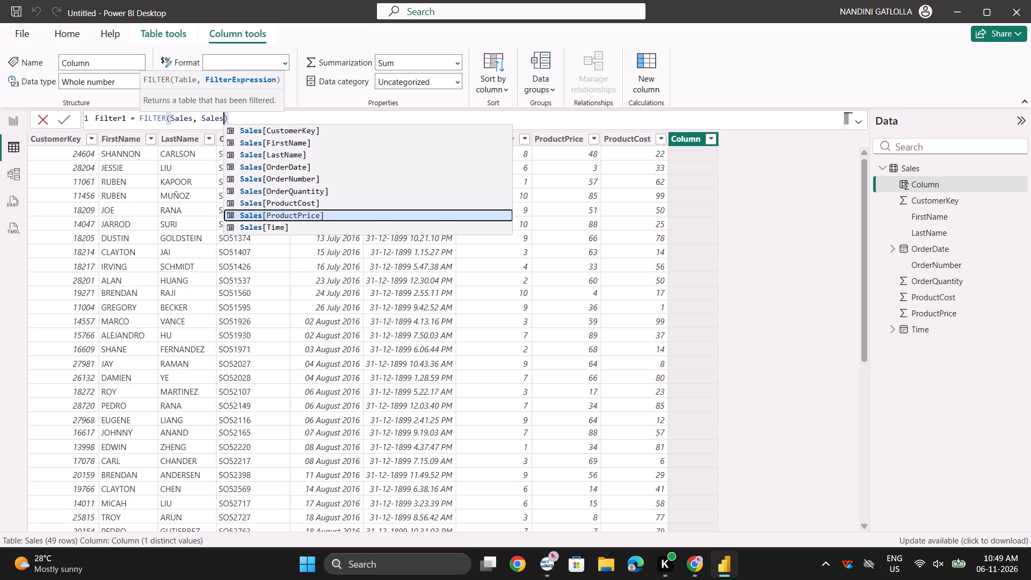
{"action": "key", "text": "Return"}
{"action": "key", "text": "space"}
{"action": "type", "text": ">"}
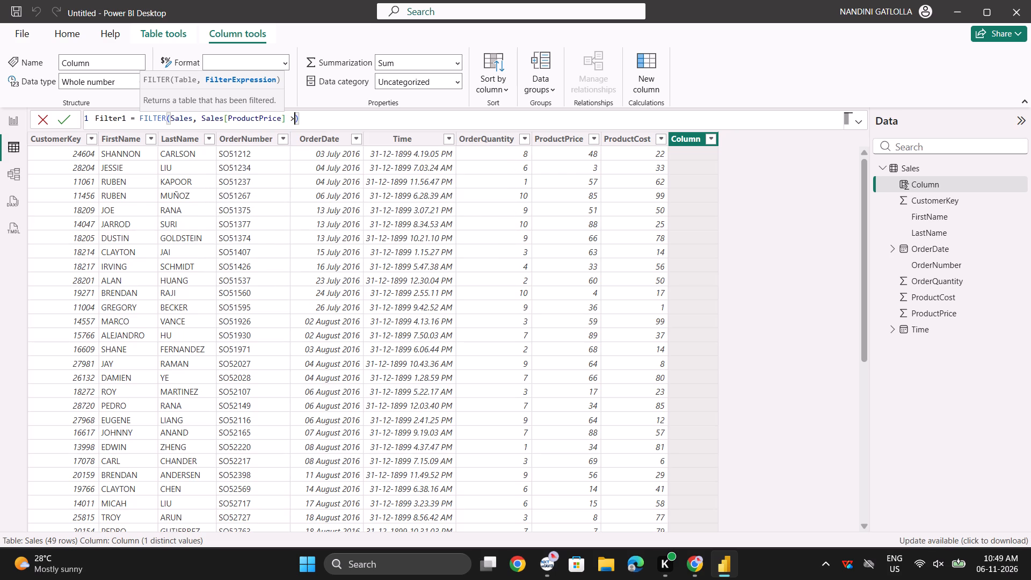
{"action": "type", "text": "= 50"}
{"action": "key", "text": "BackSpace"}
{"action": "key", "text": "BackSpace"}
{"action": "key", "text": "BackSpace"}
{"action": "key", "text": "BackSpace"}
{"action": "key", "text": "BackSpace"}
{"action": "type", "text": "> 50"}
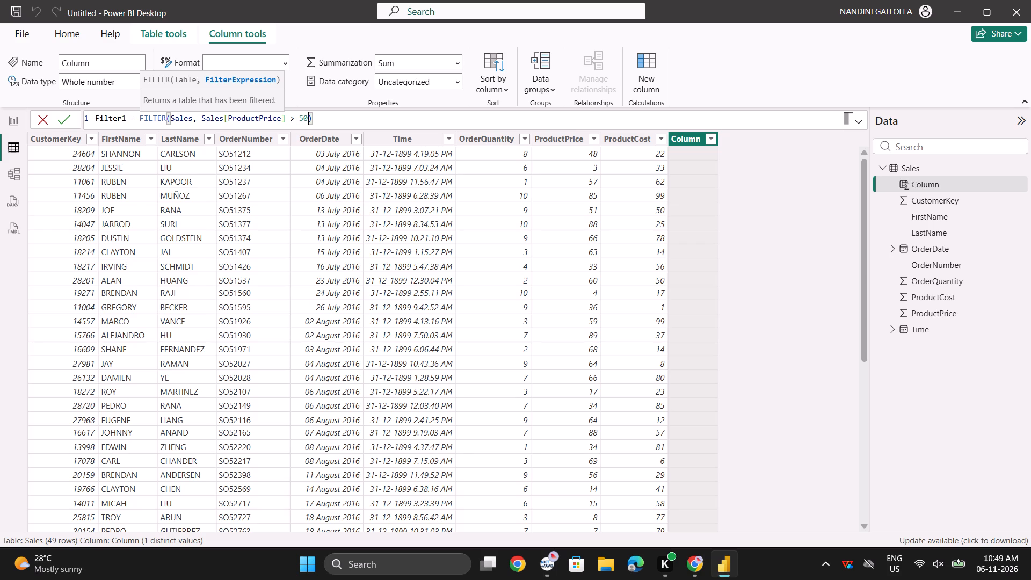
{"action": "key", "text": "Return"}
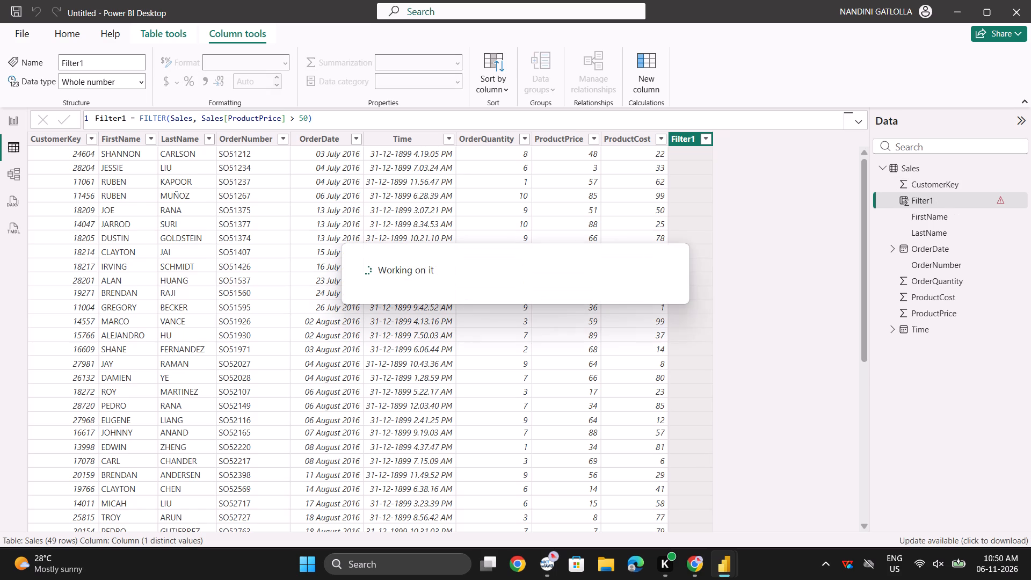
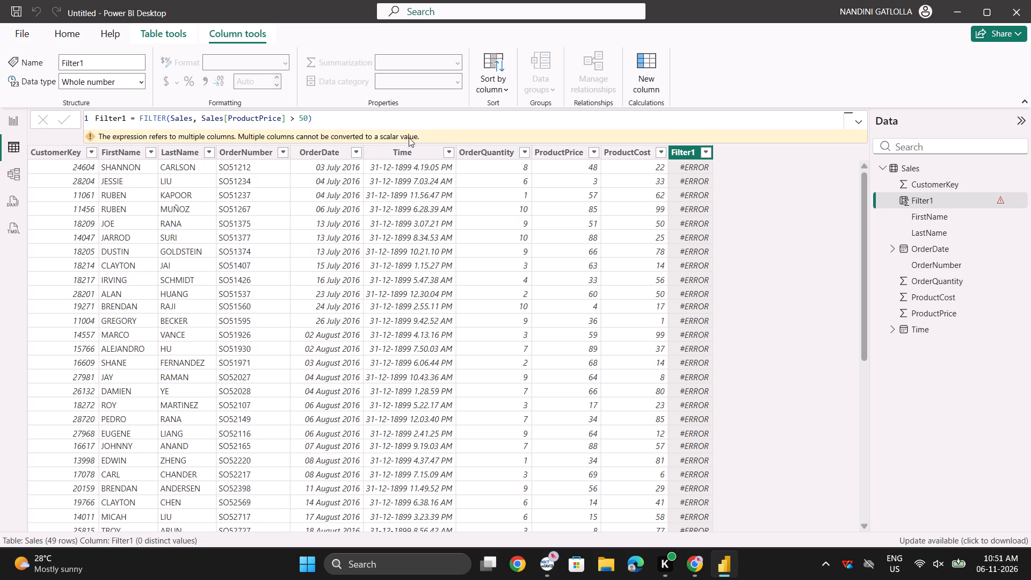
Delete the Filter1 calculated column from the Sales table.
{"action": "right_click", "coordinate": [698, 152]}
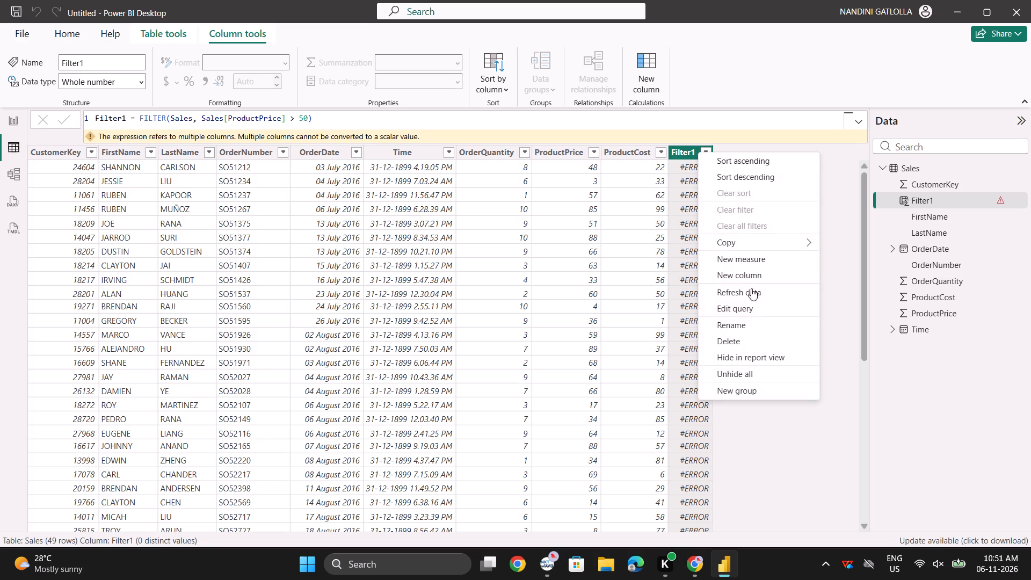
{"action": "left_click", "coordinate": [729, 332]}
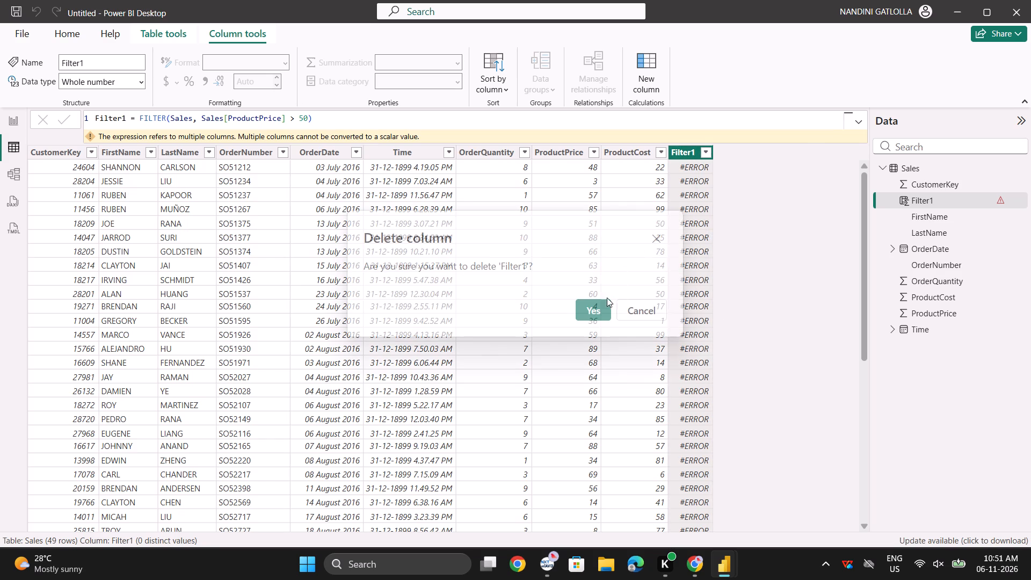
{"action": "left_click", "coordinate": [595, 309]}
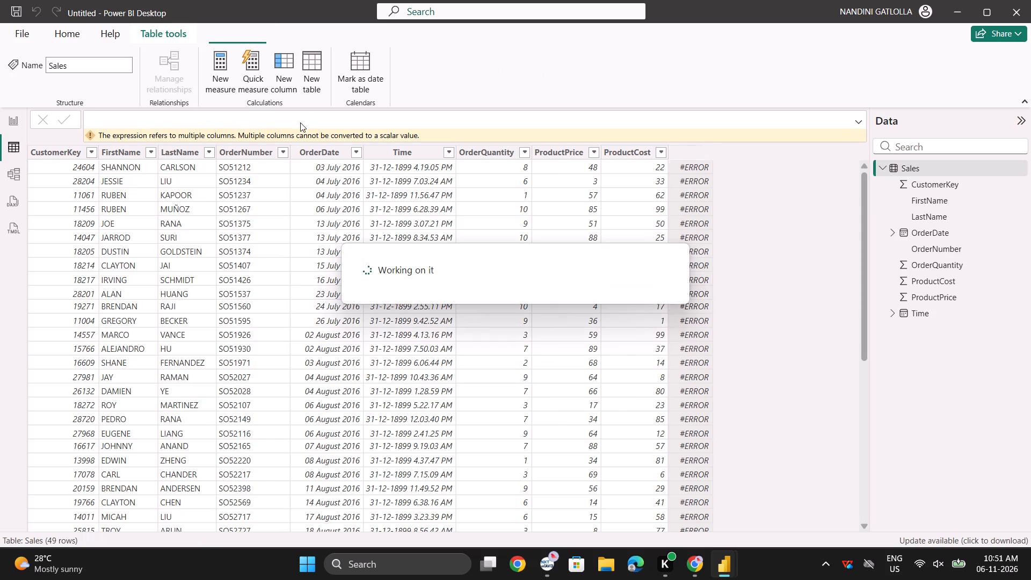
Create a calculated table defined as Fiter1 = FILTER(Sales, Sales[ProductPrice] > 50 ).
{"action": "left_click", "coordinate": [315, 80]}
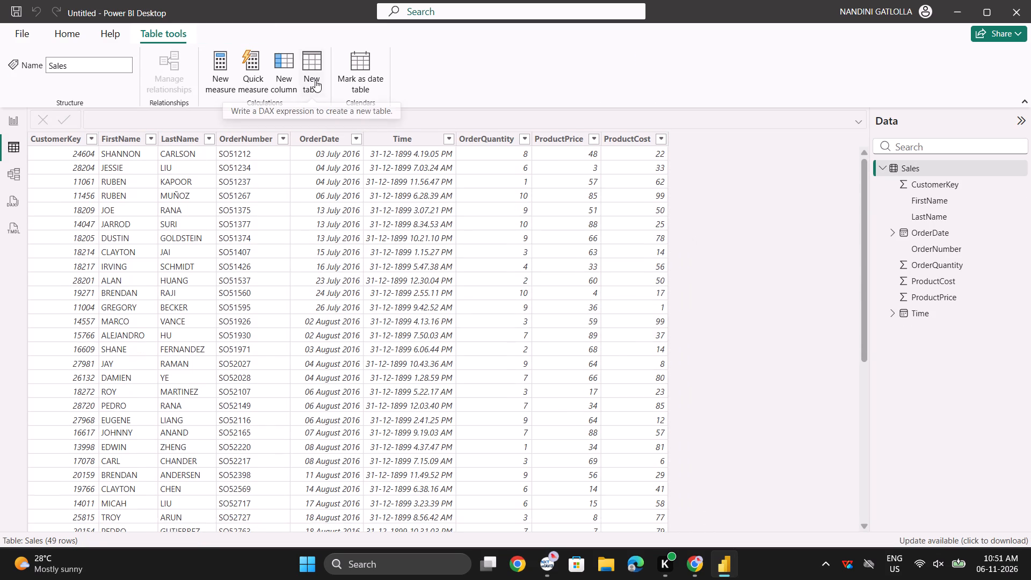
{"action": "double_click", "coordinate": [315, 80]}
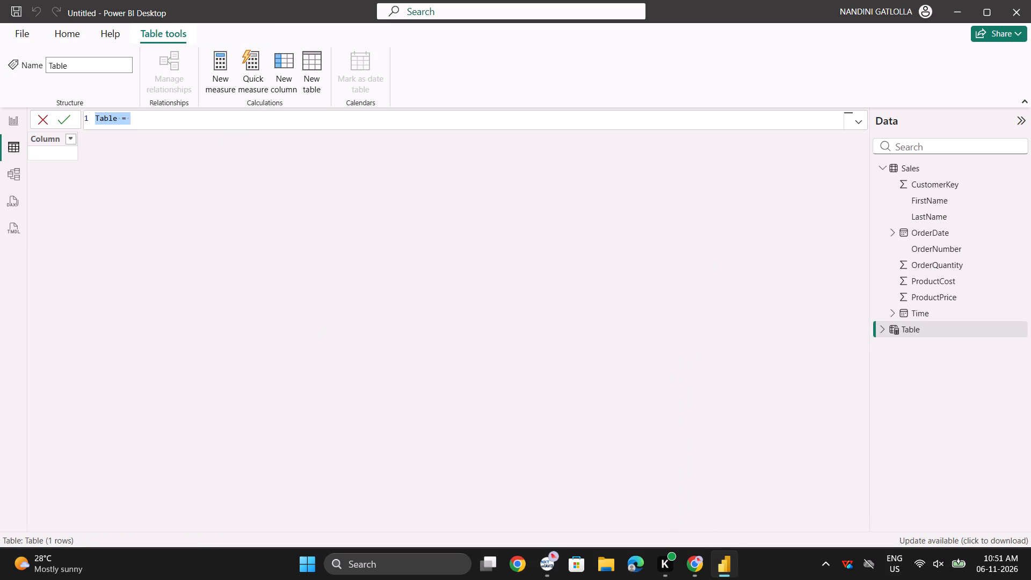
{"action": "type", "text": "Fiter"}
{"action": "type", "text": "1 = FILTER"}
{"action": "type", "text": "(Sa"}
{"action": "key", "text": "Return"}
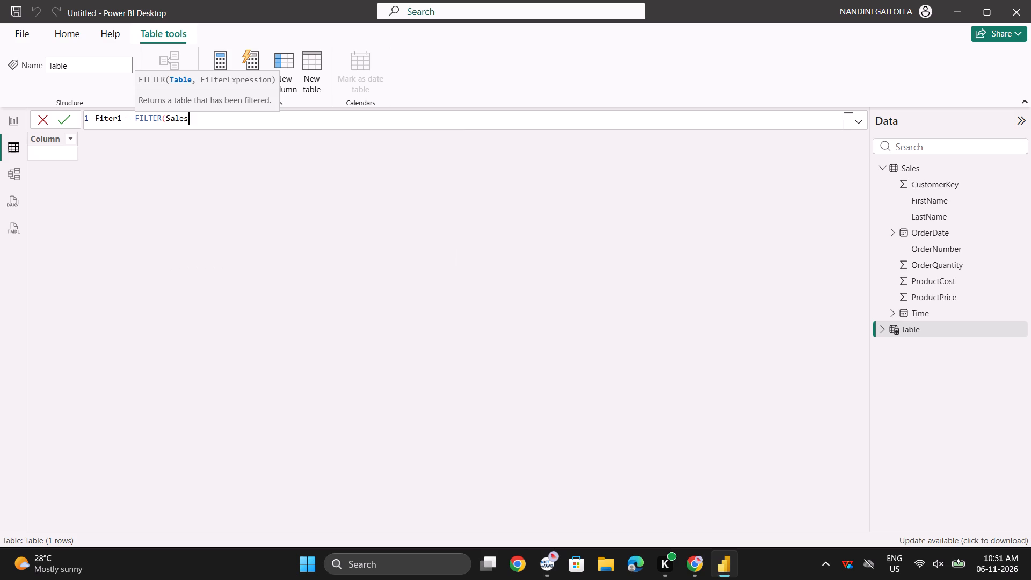
{"action": "type", "text": ", Sales"}
{"action": "key", "text": "Down"}
{"action": "key", "text": "Down"}
{"action": "key", "text": "Down"}
{"action": "key", "text": "Down"}
{"action": "key", "text": "Down"}
{"action": "key", "text": "Down"}
{"action": "key", "text": "Down"}
{"action": "key", "text": "Return"}
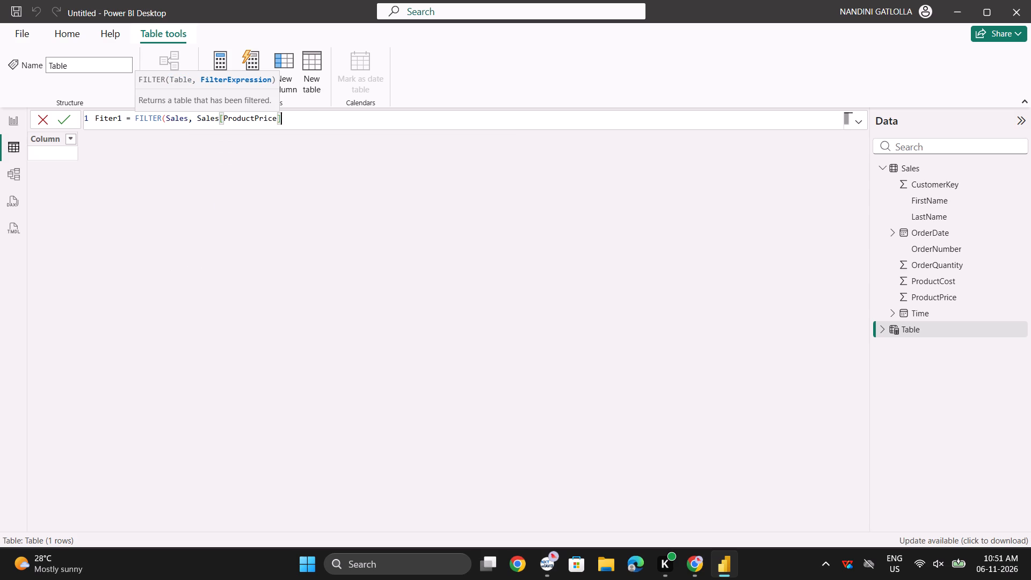
{"action": "key", "text": "space"}
{"action": "type", "text": "> 50 )"}
{"action": "key", "text": "Return"}
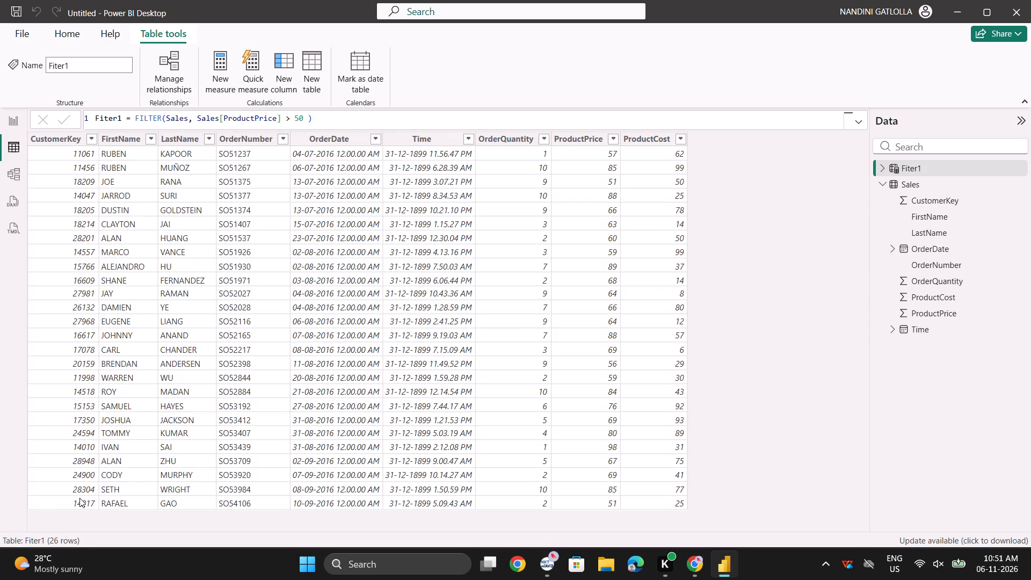
{"action": "scroll", "coordinate": [79, 498], "scroll_direction": "down", "scroll_amount": 3}
{"action": "scroll", "coordinate": [79, 498], "scroll_direction": "up", "scroll_amount": 3}
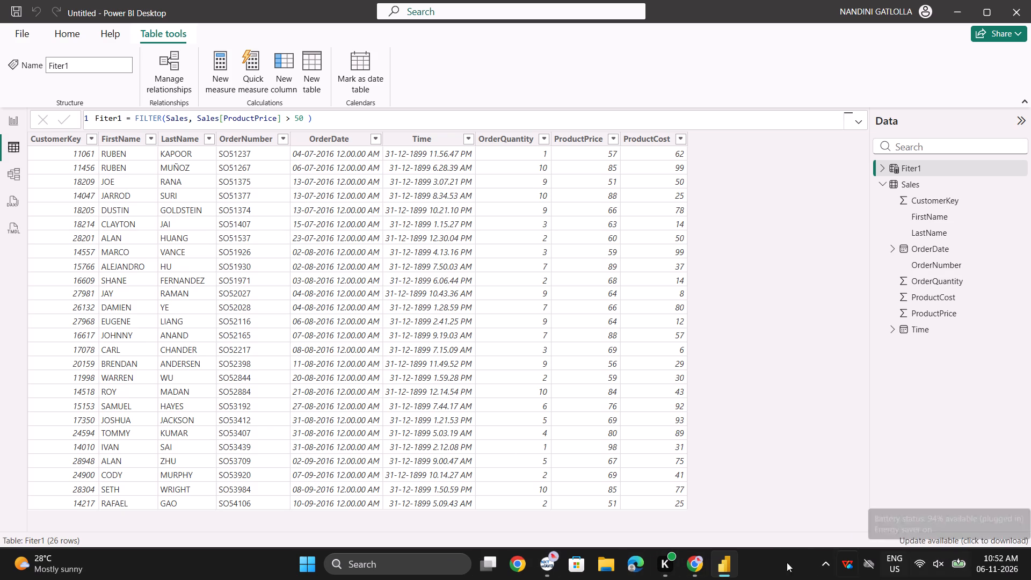
Switch to the Filter Functions lesson in Chrome and look through its slides on FILTER, ALL, ALLEXCEPT and CALCULATE.
{"action": "left_click", "coordinate": [691, 564]}
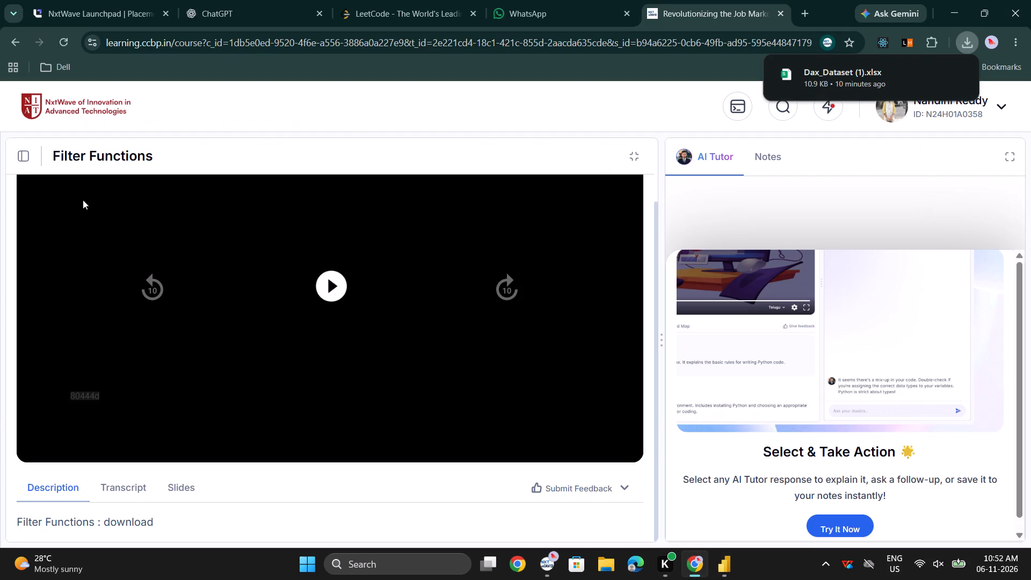
{"action": "left_click", "coordinate": [19, 150]}
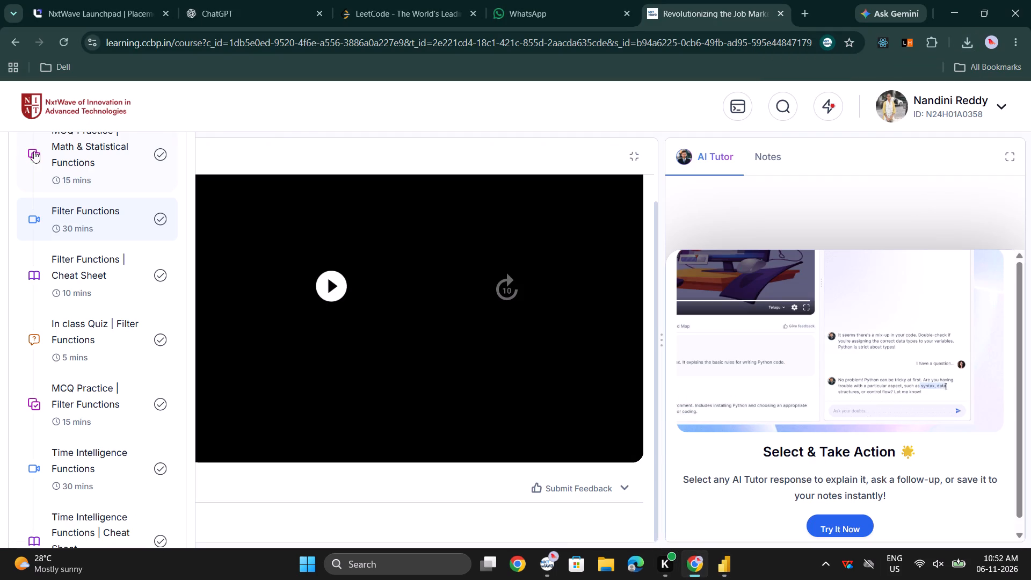
{"action": "left_click", "coordinate": [209, 479]}
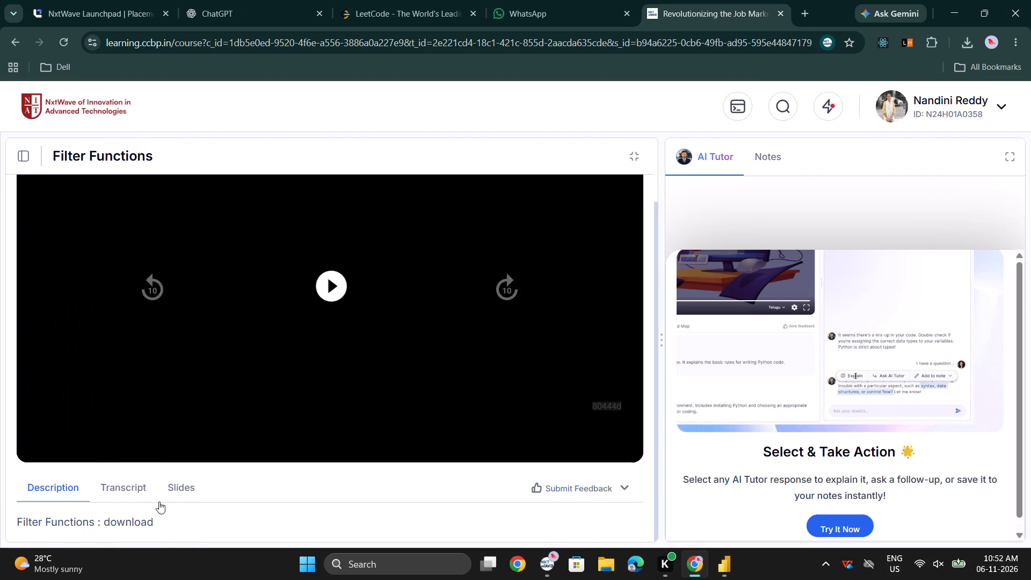
{"action": "left_click", "coordinate": [190, 486]}
{"action": "scroll", "coordinate": [342, 524], "scroll_direction": "down", "scroll_amount": 6}
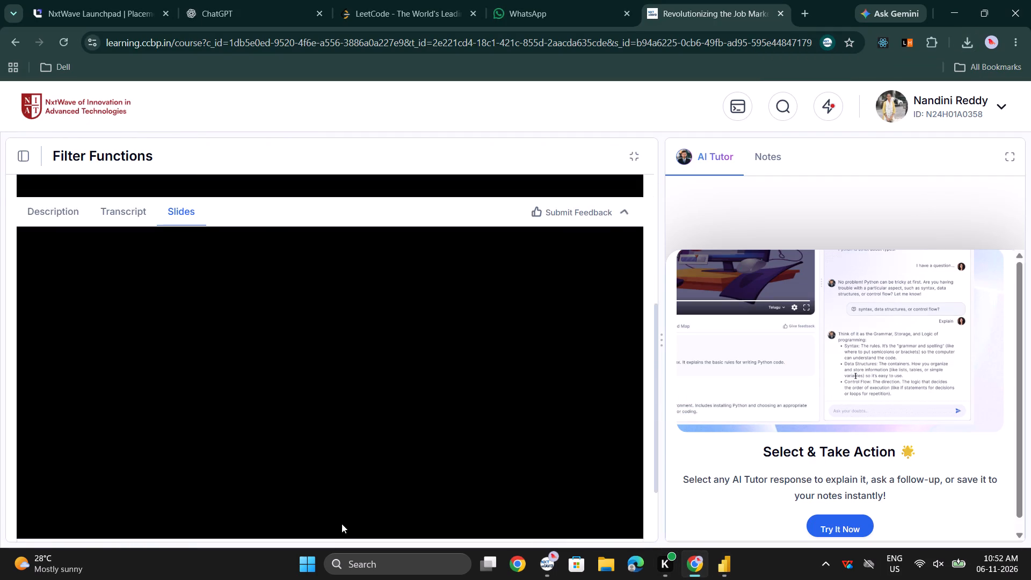
{"action": "scroll", "coordinate": [342, 524], "scroll_direction": "up", "scroll_amount": 1}
{"action": "triple_click", "coordinate": [384, 431]}
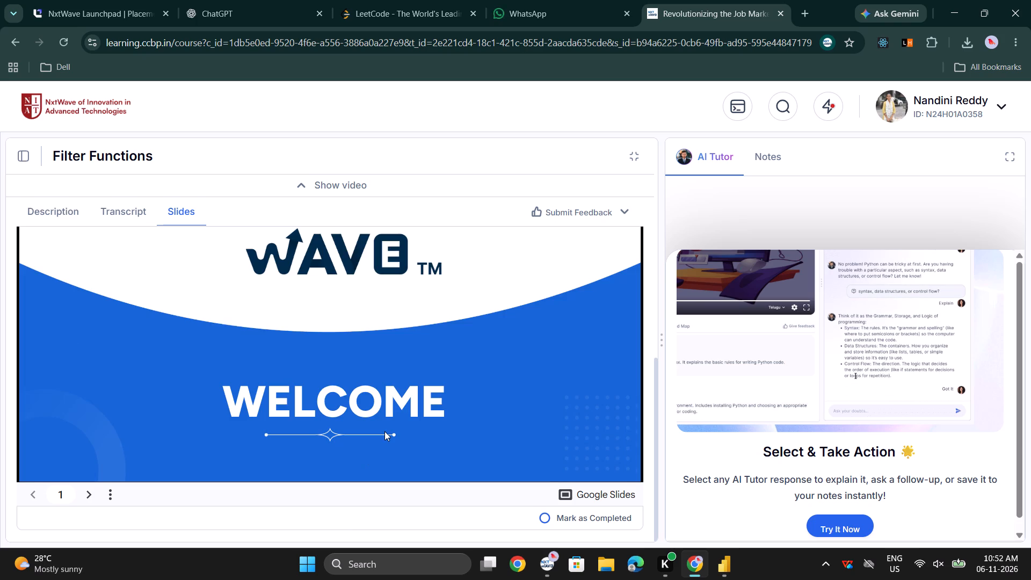
{"action": "left_click", "coordinate": [384, 431]}
{"action": "scroll", "coordinate": [384, 431], "scroll_direction": "up", "scroll_amount": 1}
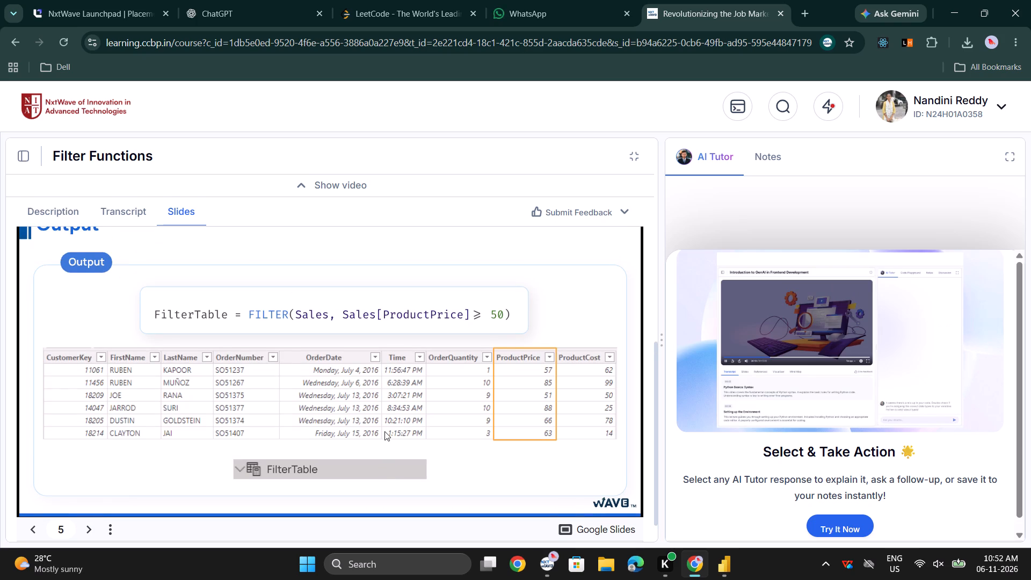
{"action": "left_click", "coordinate": [384, 431]}
{"action": "left_click", "coordinate": [384, 431]}
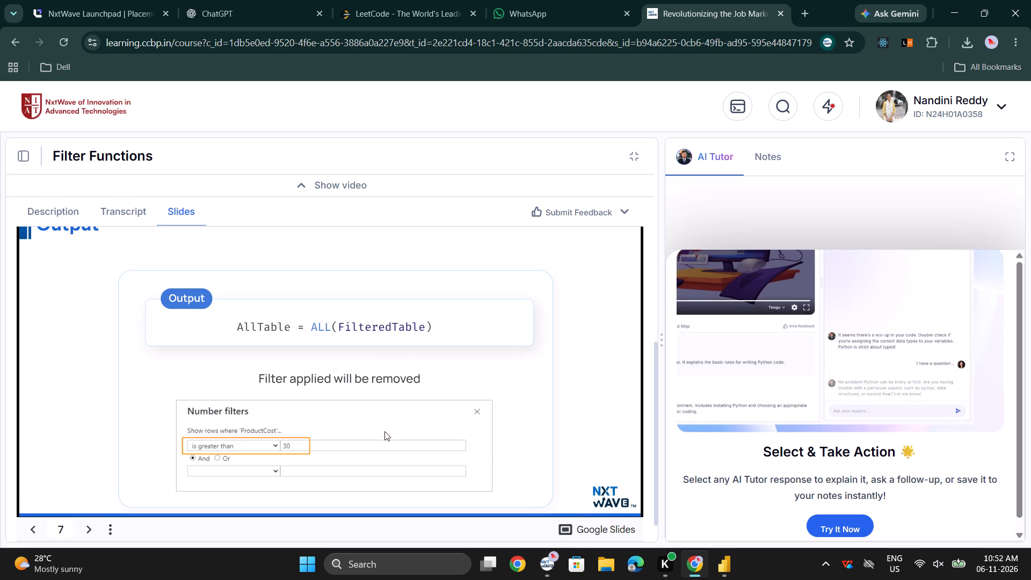
{"action": "left_click", "coordinate": [384, 431]}
{"action": "left_click", "coordinate": [384, 431]}
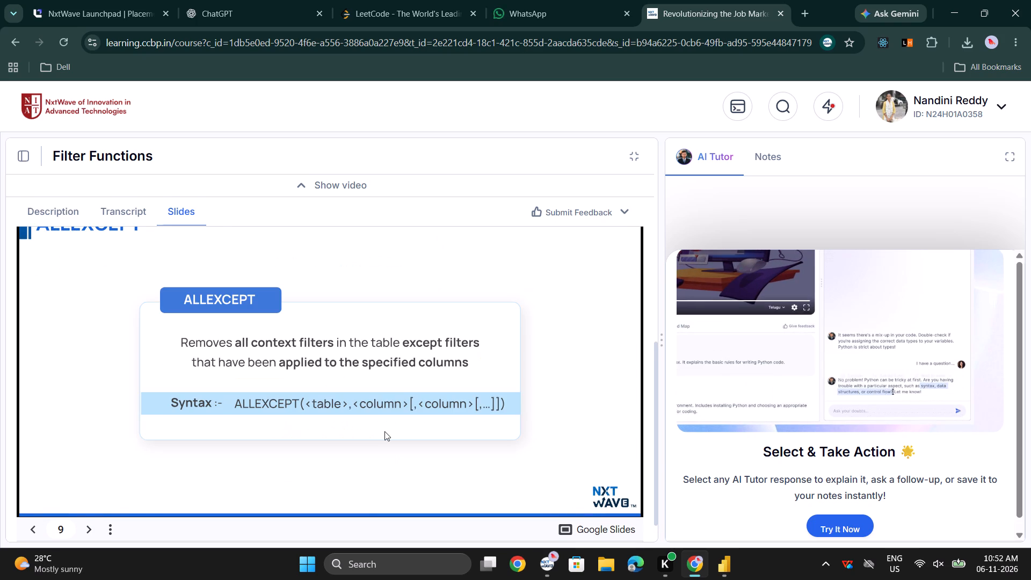
{"action": "left_click", "coordinate": [384, 431]}
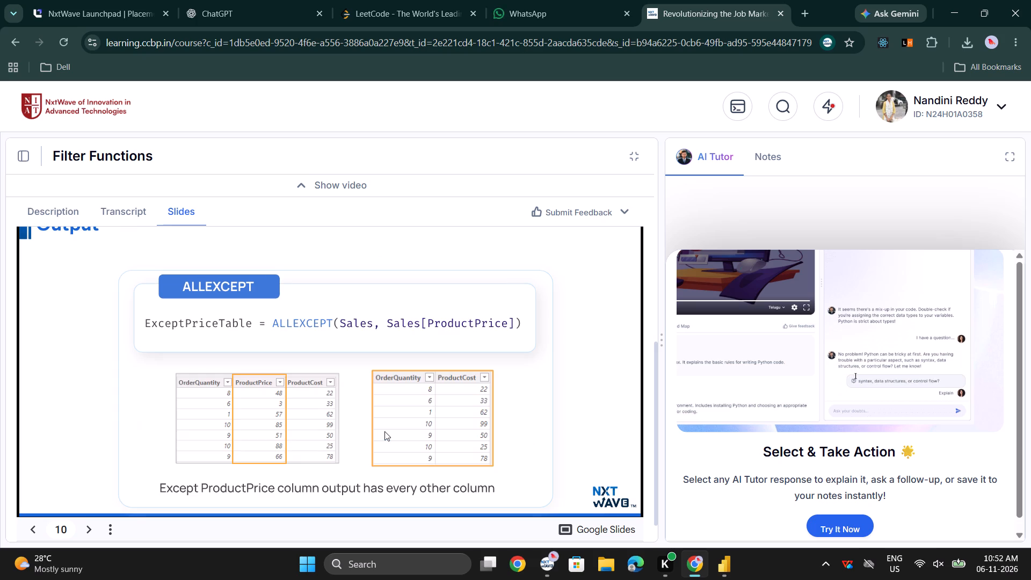
{"action": "left_click", "coordinate": [384, 431]}
{"action": "left_click", "coordinate": [384, 431]}
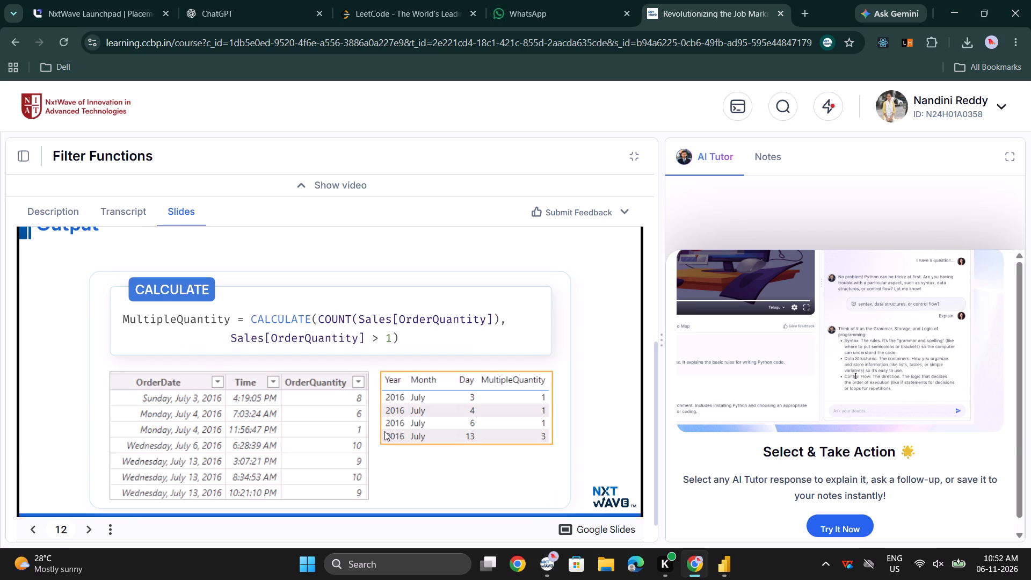
{"action": "left_click", "coordinate": [384, 431]}
{"action": "left_click", "coordinate": [384, 431]}
{"action": "left_click", "coordinate": [384, 431]}
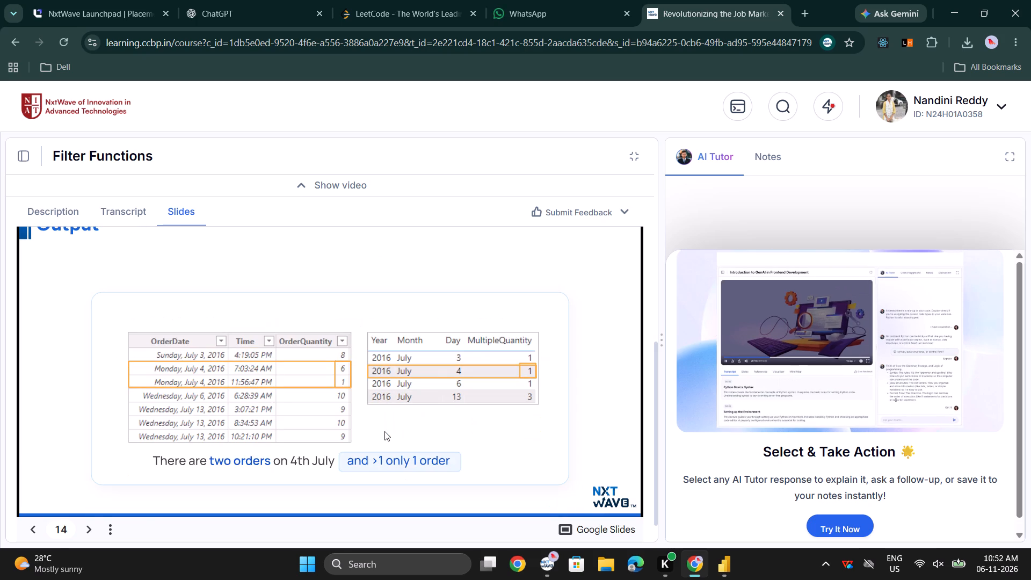
{"action": "left_click", "coordinate": [384, 431]}
{"action": "left_click", "coordinate": [384, 431]}
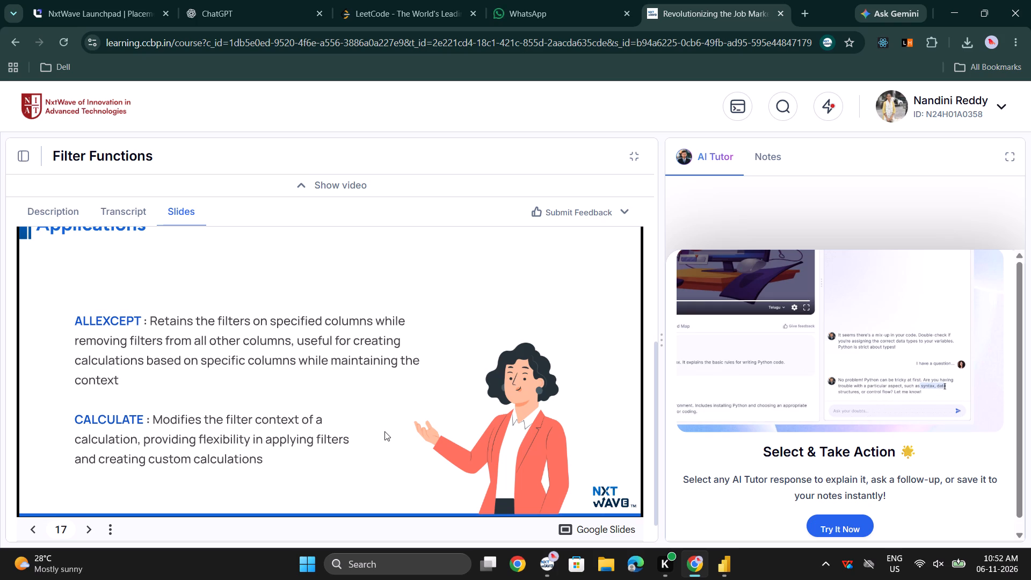
{"action": "left_click", "coordinate": [384, 431]}
{"action": "left_click", "coordinate": [384, 431]}
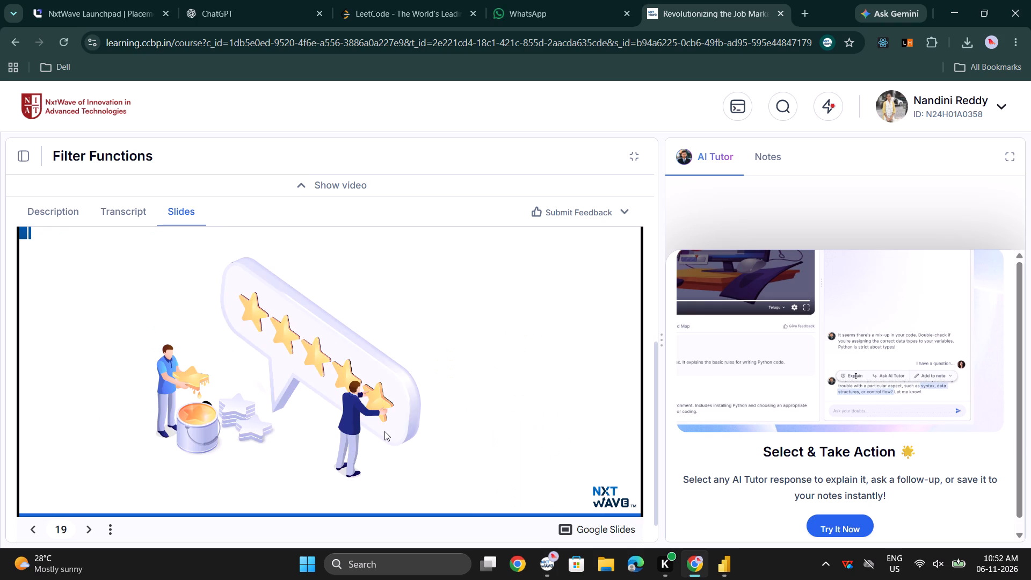
{"action": "key", "text": "Left"}
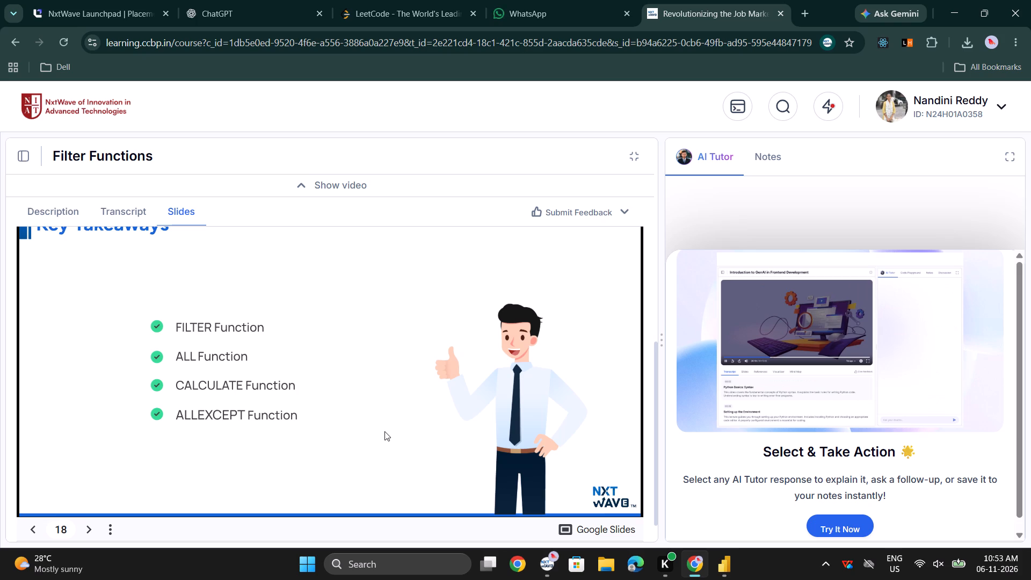
{"action": "scroll", "coordinate": [384, 431], "scroll_direction": "right", "scroll_amount": 1}
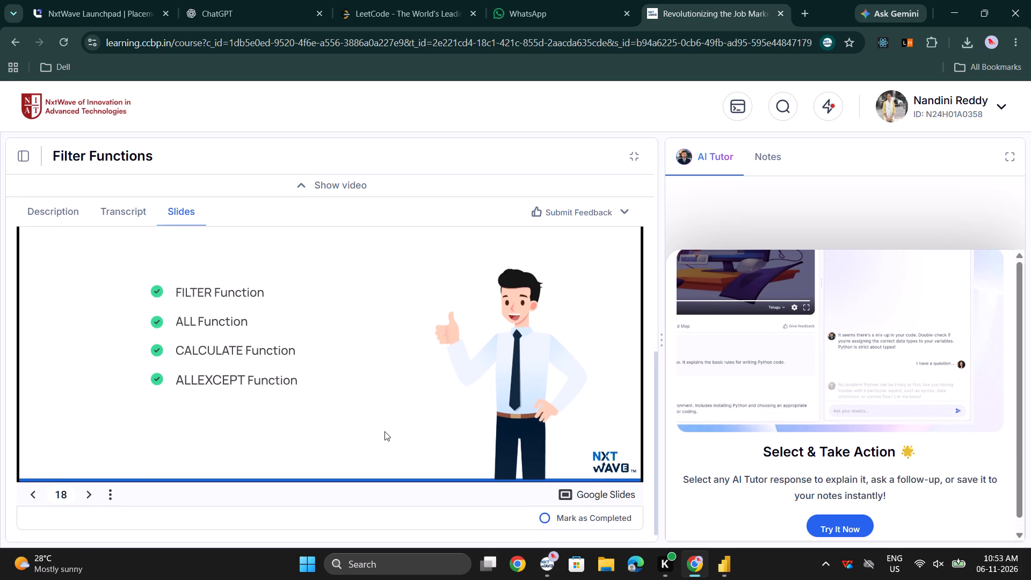
{"action": "scroll", "coordinate": [384, 431], "scroll_direction": "right", "scroll_amount": 1}
Open the Math & Statistical Functions cheat sheet in the course outline and mark it as completed.
{"action": "left_click", "coordinate": [27, 153]}
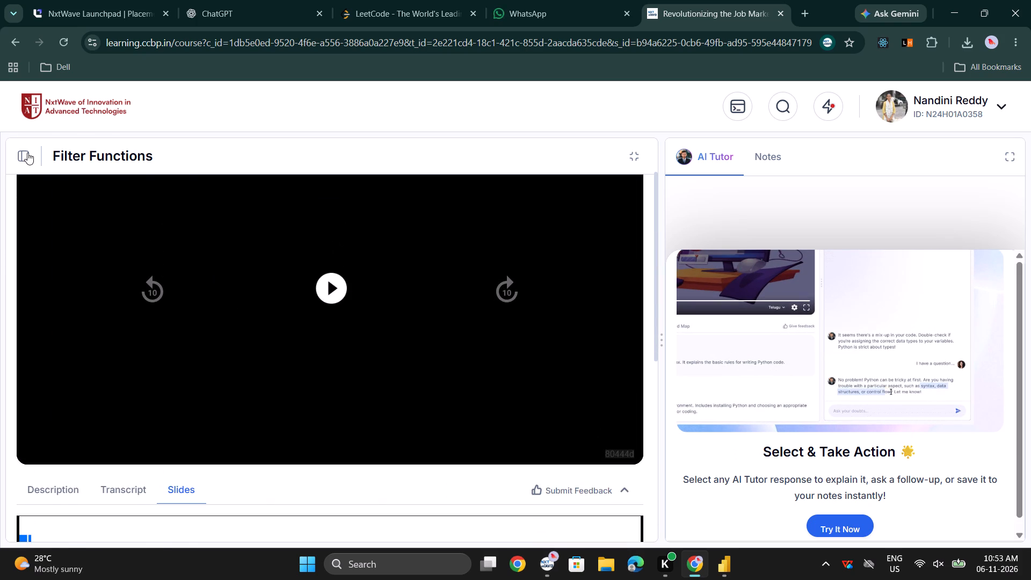
{"action": "scroll", "coordinate": [91, 328], "scroll_direction": "up", "scroll_amount": 4}
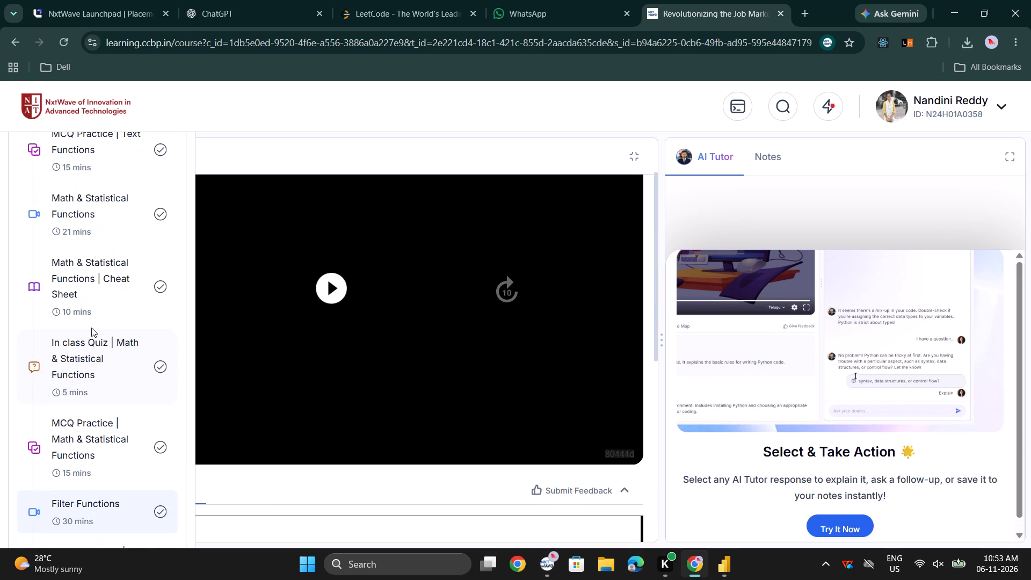
{"action": "left_click", "coordinate": [115, 298]}
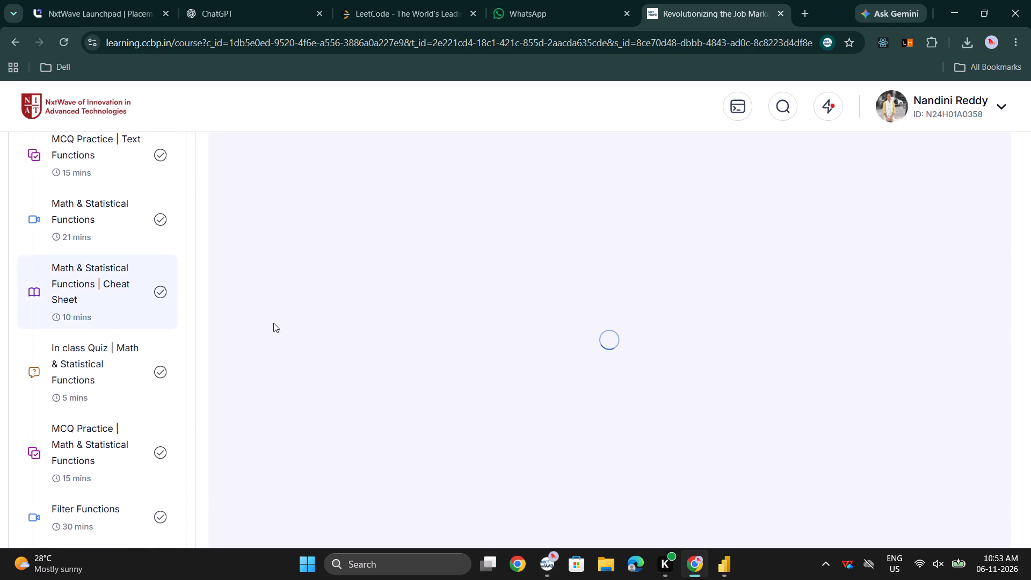
{"action": "scroll", "coordinate": [409, 469], "scroll_direction": "down", "scroll_amount": 19}
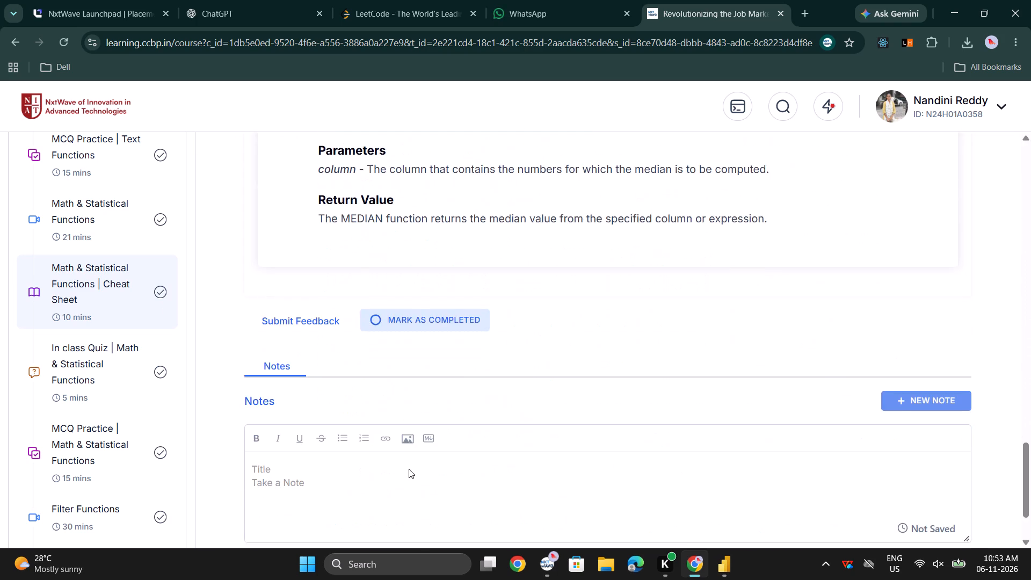
{"action": "left_click", "coordinate": [396, 198]}
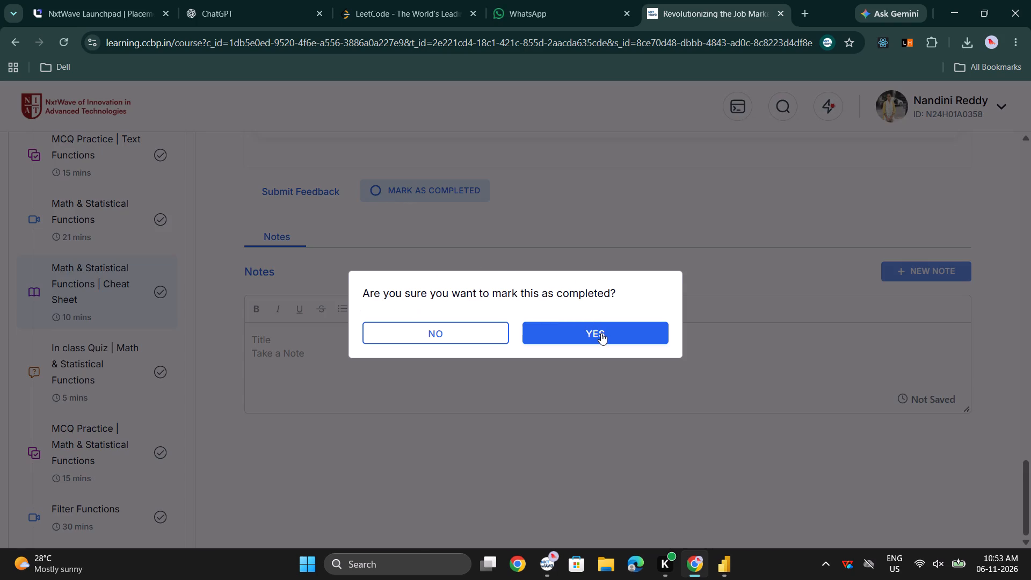
{"action": "left_click", "coordinate": [601, 333]}
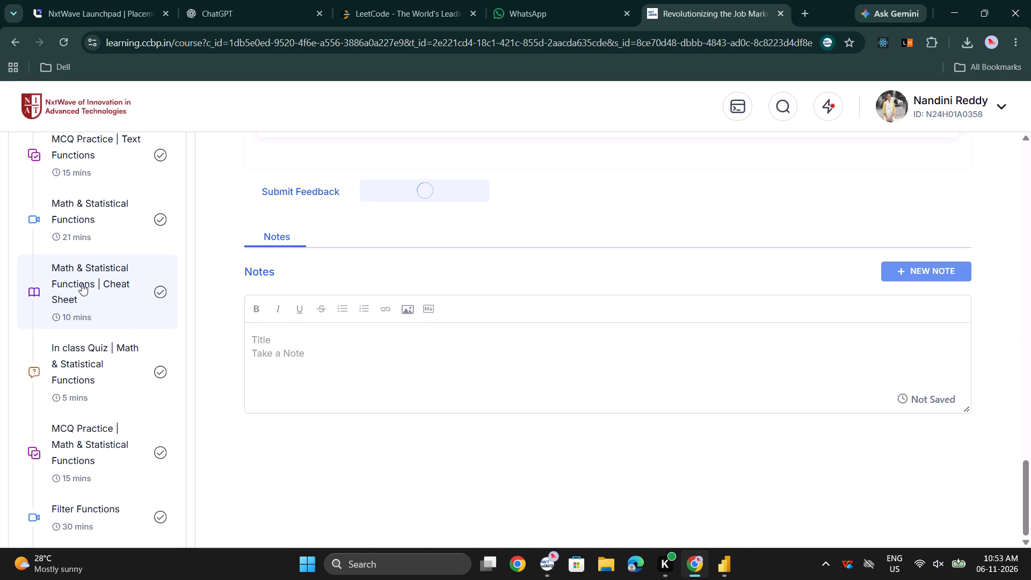
{"action": "scroll", "coordinate": [82, 284], "scroll_direction": "down", "scroll_amount": 2}
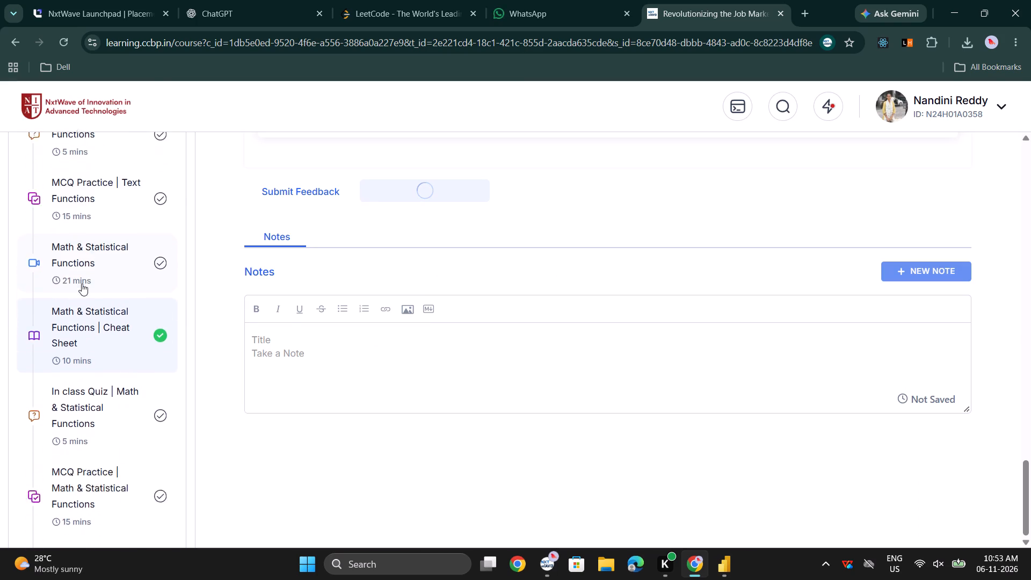
{"action": "scroll", "coordinate": [82, 284], "scroll_direction": "down", "scroll_amount": 1}
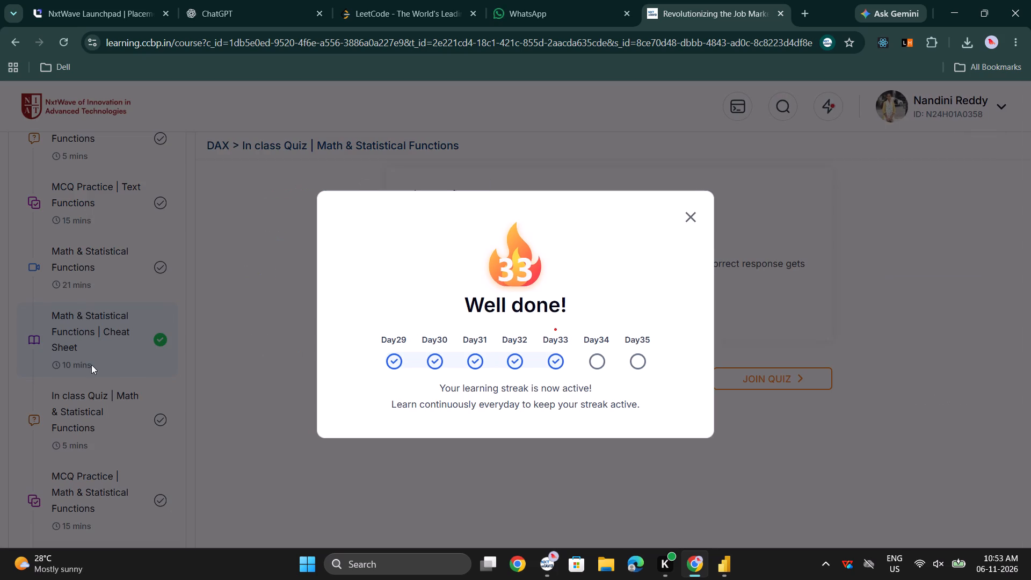
{"action": "left_click", "coordinate": [681, 215]}
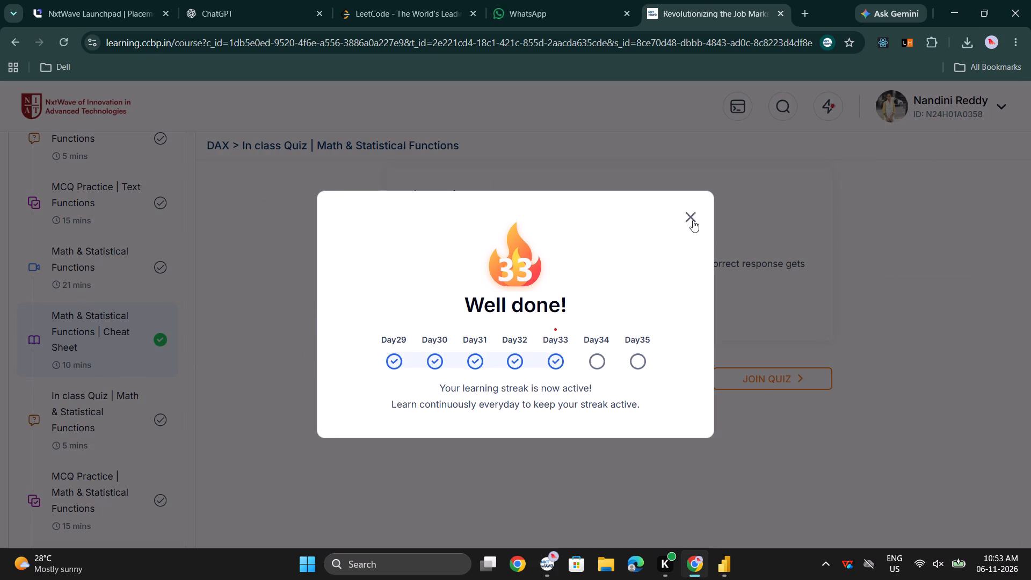
{"action": "left_click", "coordinate": [693, 220]}
Open the Filter Functions cheat sheet in the course outline and mark it as completed.
{"action": "scroll", "coordinate": [164, 402], "scroll_direction": "down", "scroll_amount": 4}
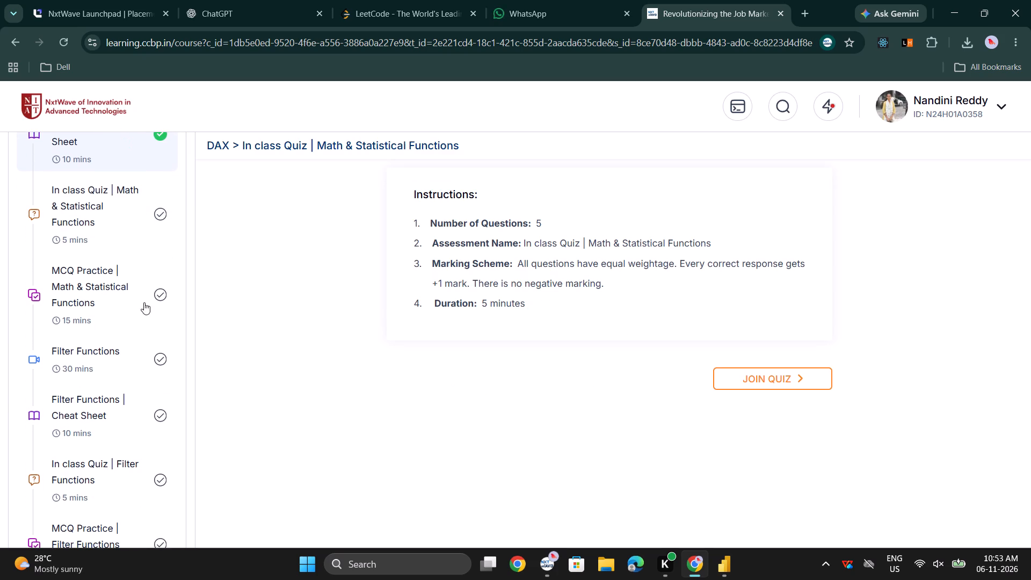
{"action": "left_click", "coordinate": [104, 410]}
{"action": "scroll", "coordinate": [406, 431], "scroll_direction": "down", "scroll_amount": 9}
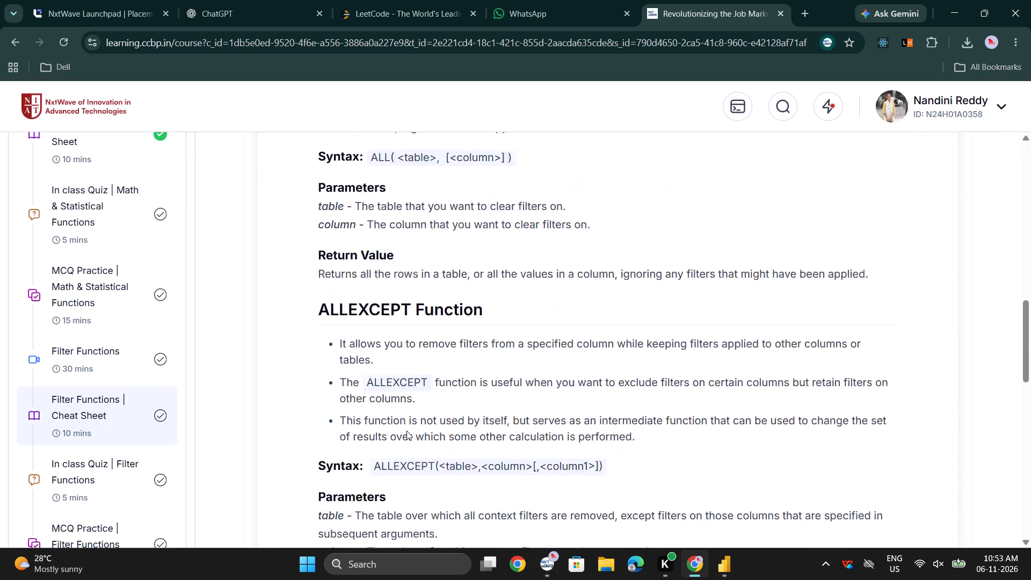
{"action": "scroll", "coordinate": [406, 431], "scroll_direction": "down", "scroll_amount": 7}
{"action": "left_click", "coordinate": [416, 193]}
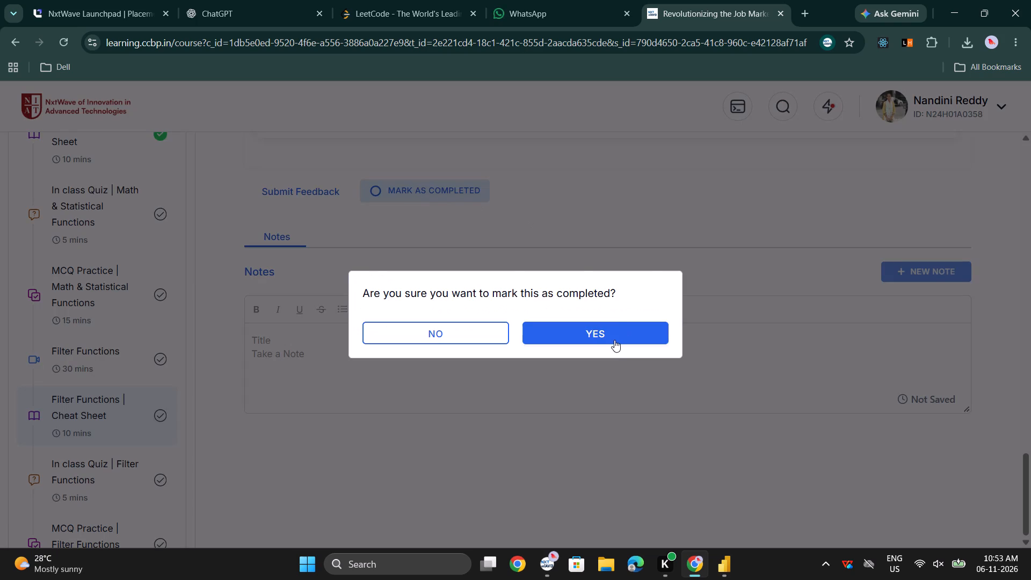
{"action": "left_click", "coordinate": [614, 340]}
Look through the course outline around the DAX lessons and the Tableau modules, and reopen the Filter Functions cheat sheet.
{"action": "scroll", "coordinate": [121, 460], "scroll_direction": "down", "scroll_amount": 5}
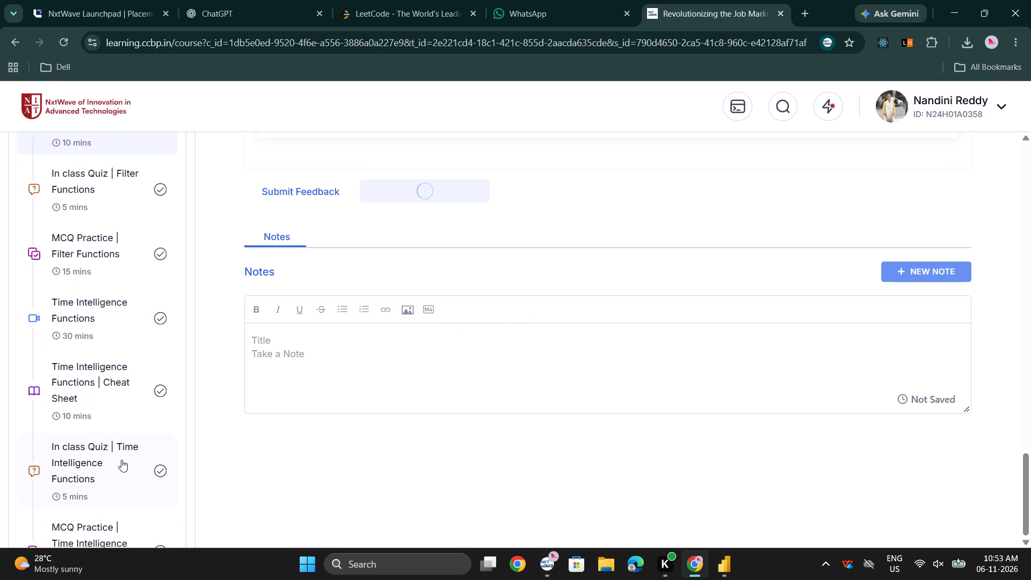
{"action": "scroll", "coordinate": [121, 460], "scroll_direction": "down", "scroll_amount": 2}
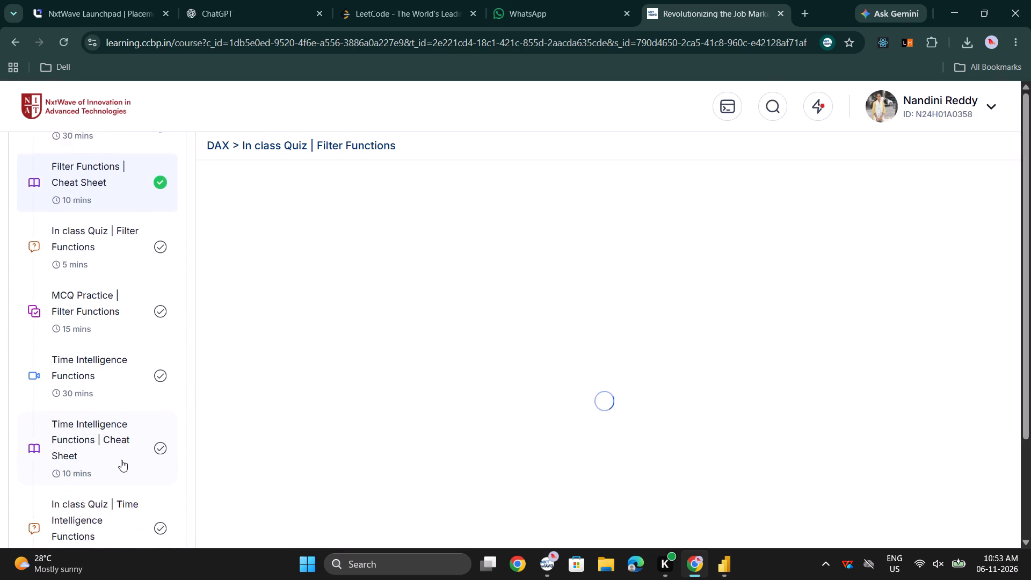
{"action": "scroll", "coordinate": [121, 460], "scroll_direction": "down", "scroll_amount": 3}
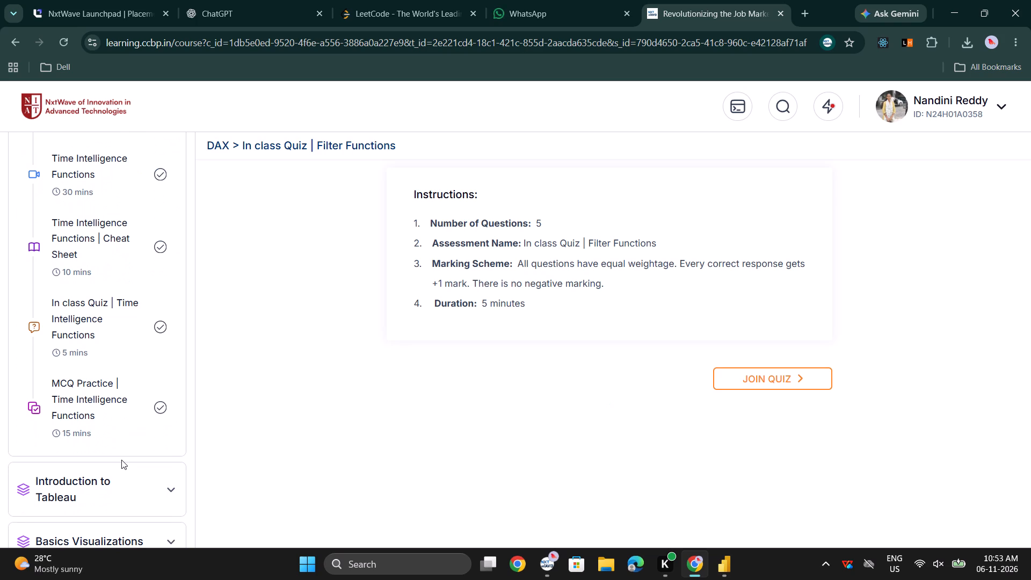
{"action": "scroll", "coordinate": [61, 336], "scroll_direction": "up", "scroll_amount": 12}
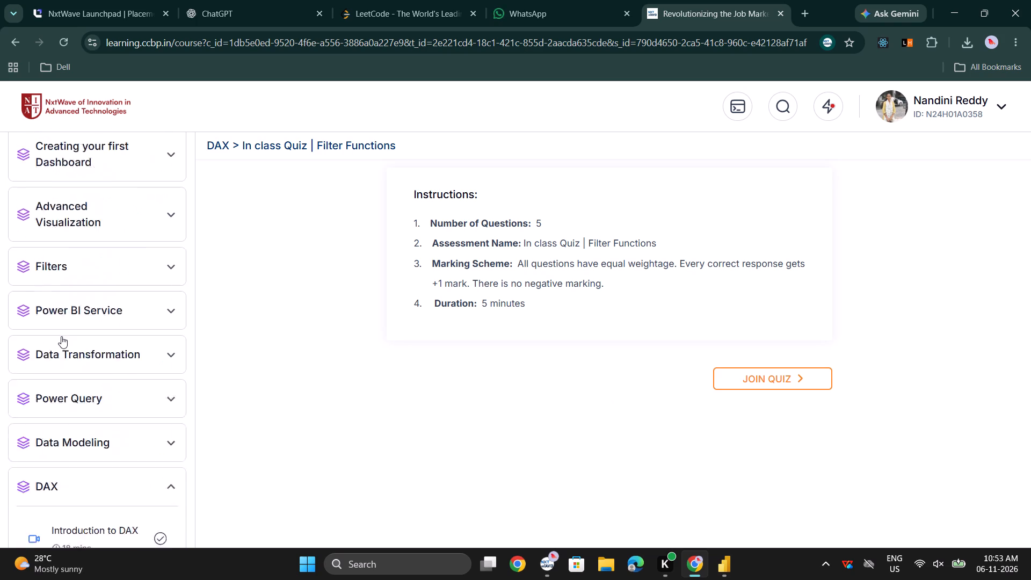
{"action": "scroll", "coordinate": [61, 336], "scroll_direction": "up", "scroll_amount": 1}
{"action": "scroll", "coordinate": [61, 336], "scroll_direction": "down", "scroll_amount": 8}
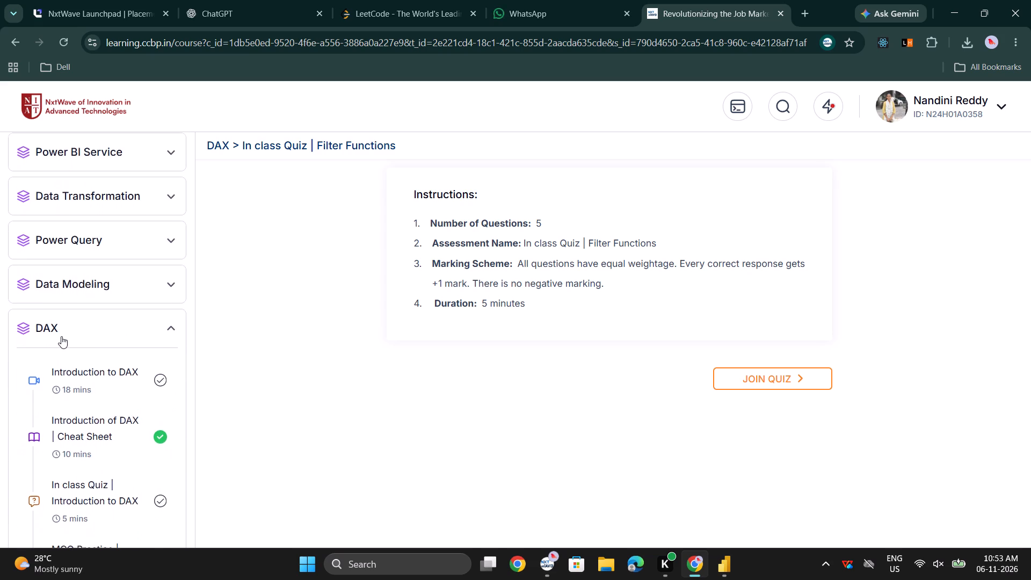
{"action": "scroll", "coordinate": [61, 336], "scroll_direction": "down", "scroll_amount": 12}
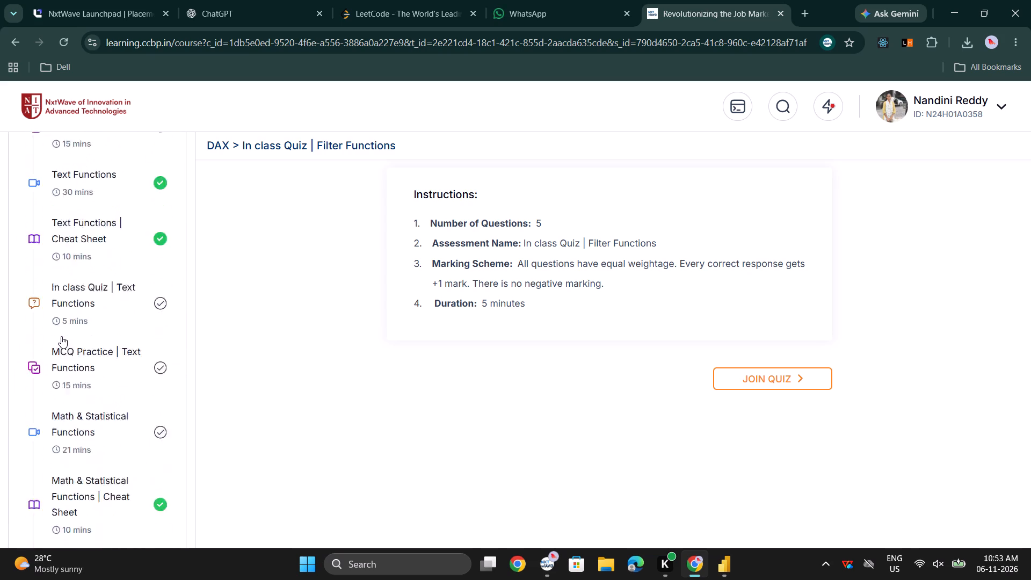
{"action": "scroll", "coordinate": [61, 336], "scroll_direction": "down", "scroll_amount": 4}
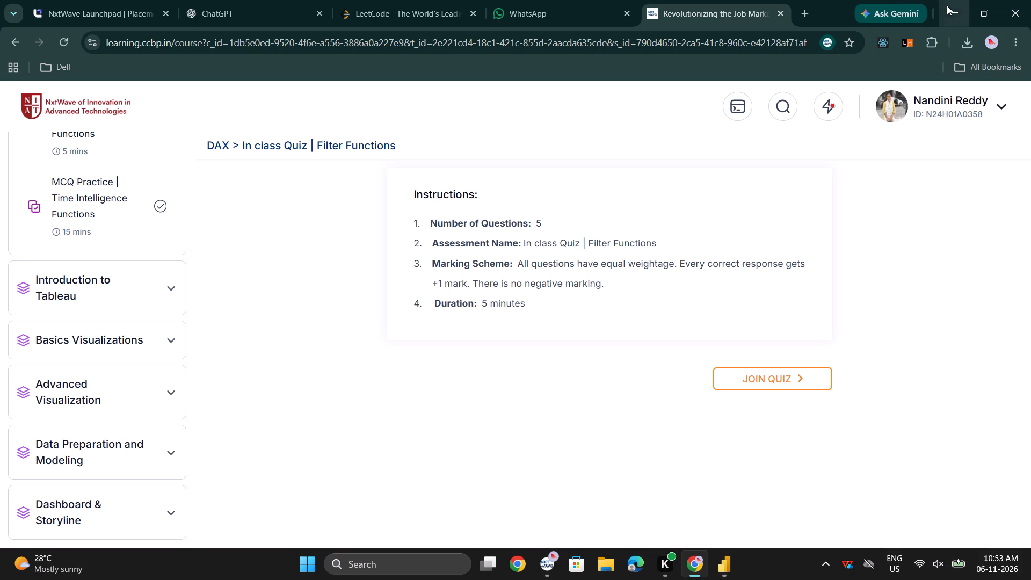
{"action": "scroll", "coordinate": [161, 234], "scroll_direction": "up", "scroll_amount": 5}
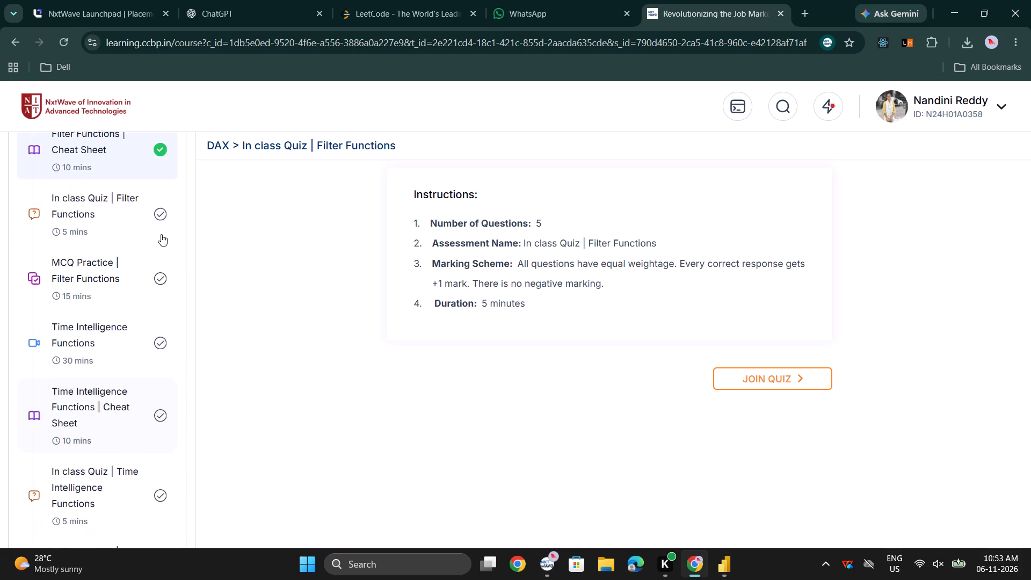
{"action": "scroll", "coordinate": [161, 234], "scroll_direction": "up", "scroll_amount": 1}
{"action": "left_click", "coordinate": [125, 273]}
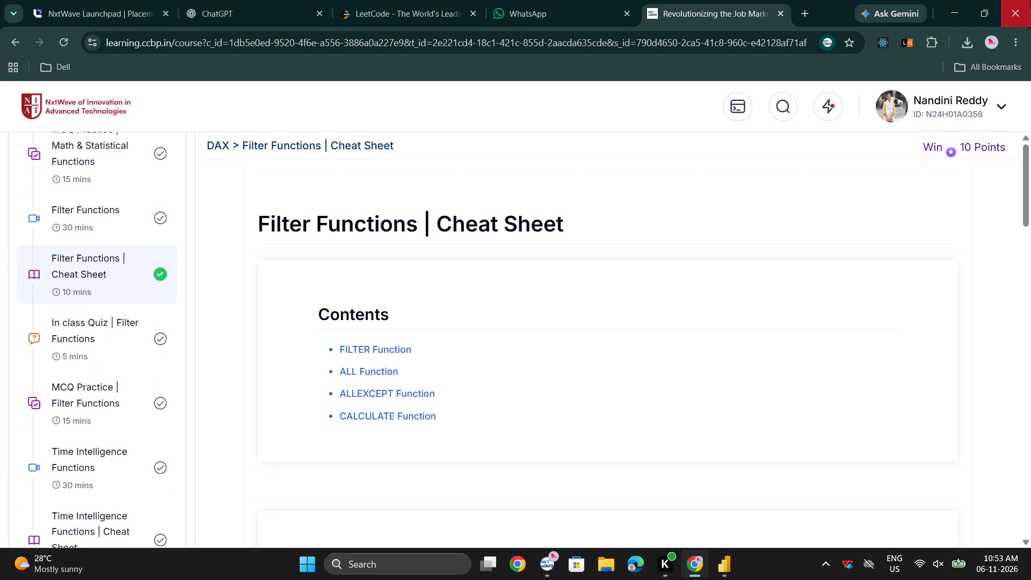
Switch to Power BI Desktop and filter the Sales table to rows where ProductPrice is greater than 50.
{"action": "left_click", "coordinate": [953, 4]}
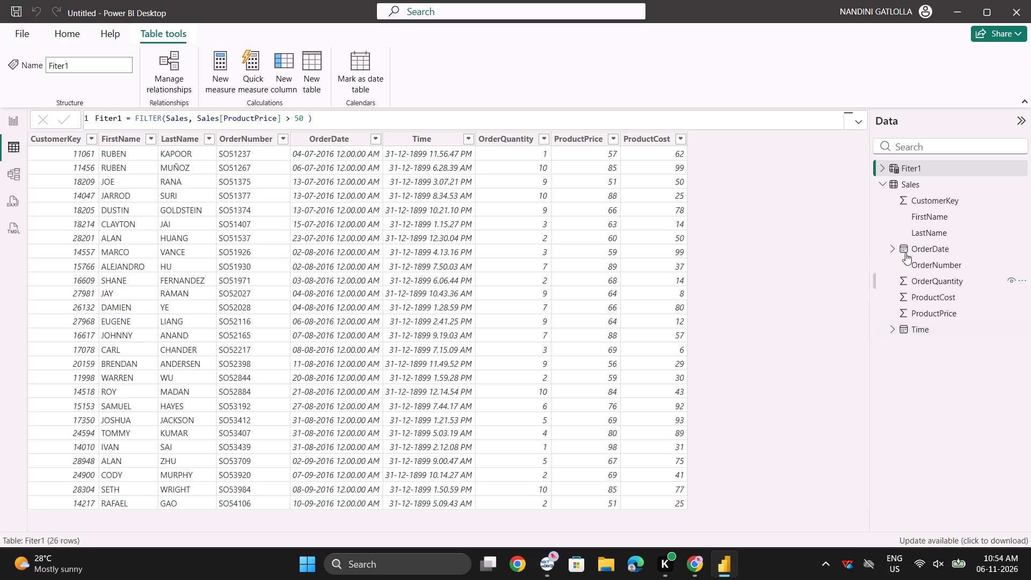
{"action": "left_click", "coordinate": [901, 183]}
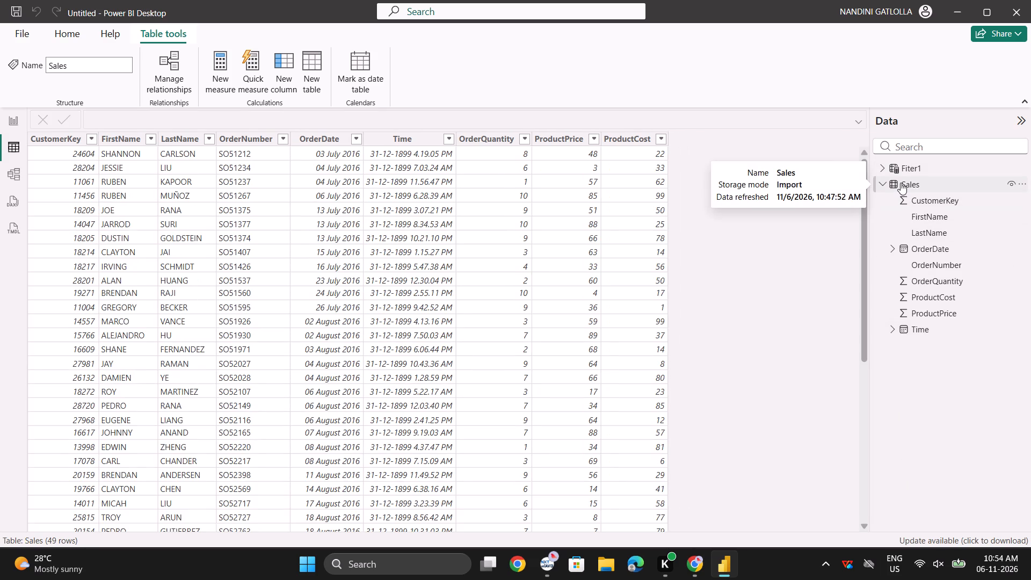
{"action": "left_click", "coordinate": [589, 140]}
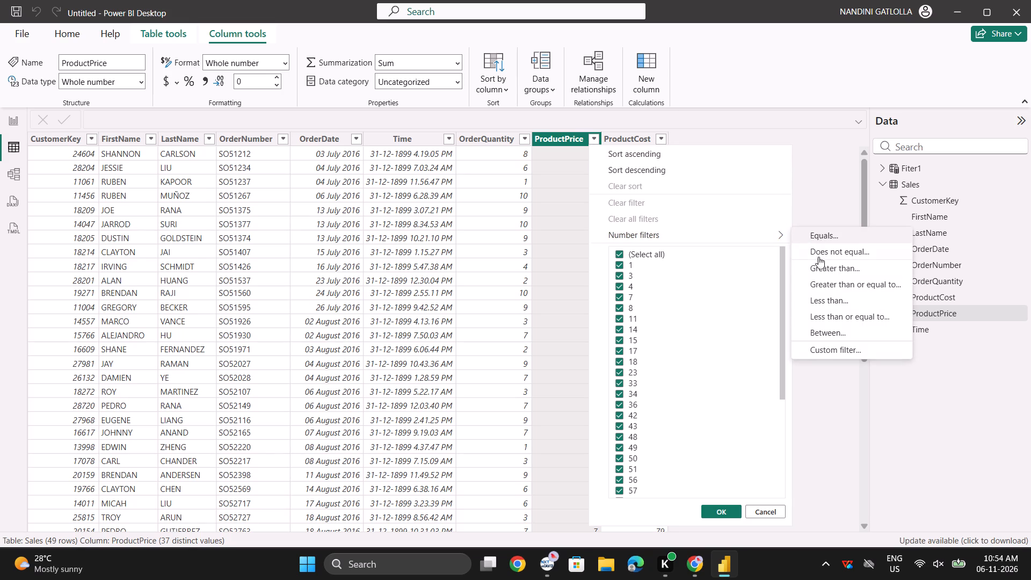
{"action": "left_click", "coordinate": [821, 270]}
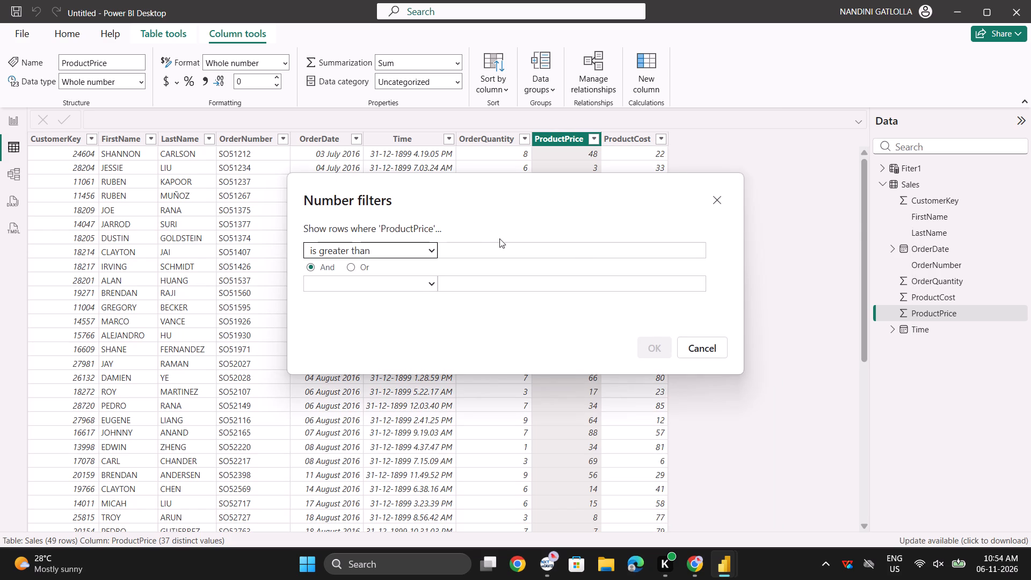
{"action": "left_click", "coordinate": [476, 253]}
{"action": "type", "text": "50"}
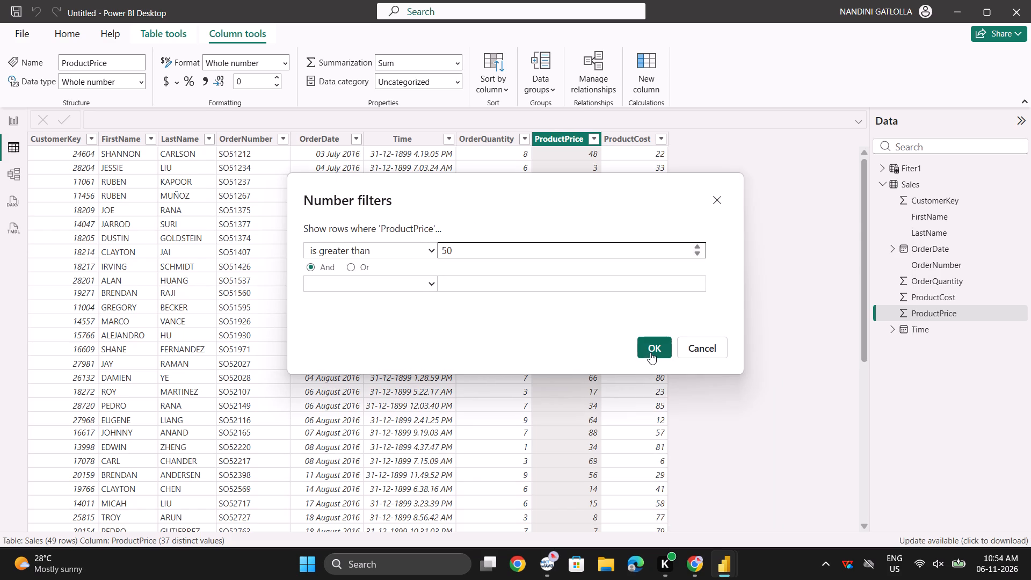
{"action": "left_click", "coordinate": [654, 351]}
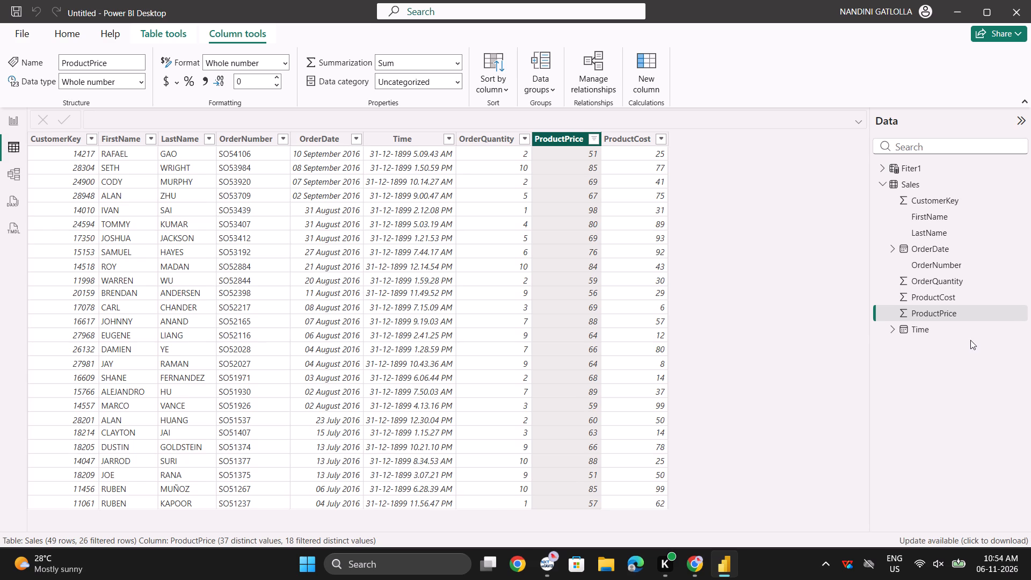
{"action": "left_click", "coordinate": [823, 333]}
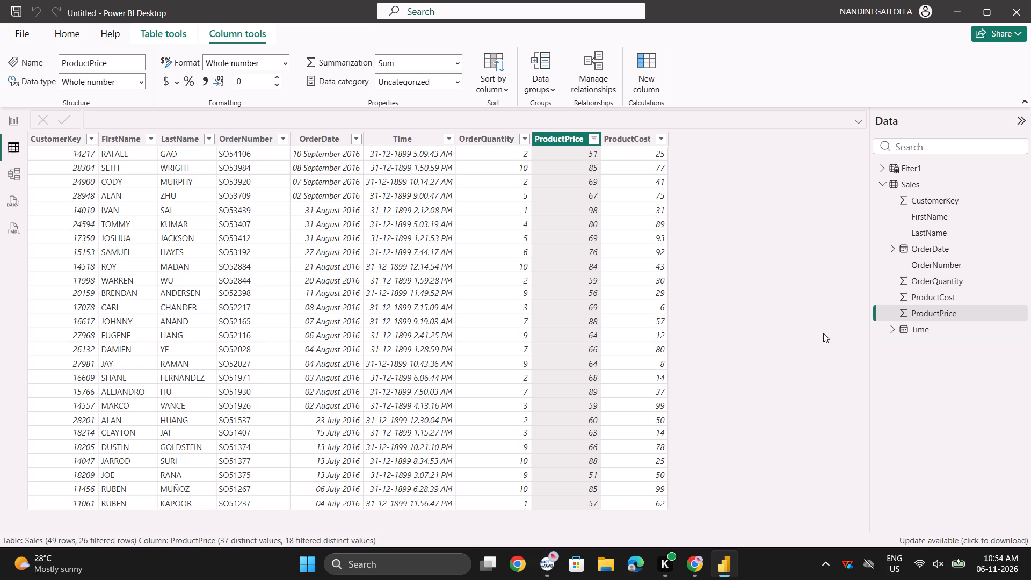
{"action": "left_click", "coordinate": [823, 333]}
Create a new calculated table with the formula Table2 = ALL(Sales).
{"action": "left_click", "coordinate": [161, 31]}
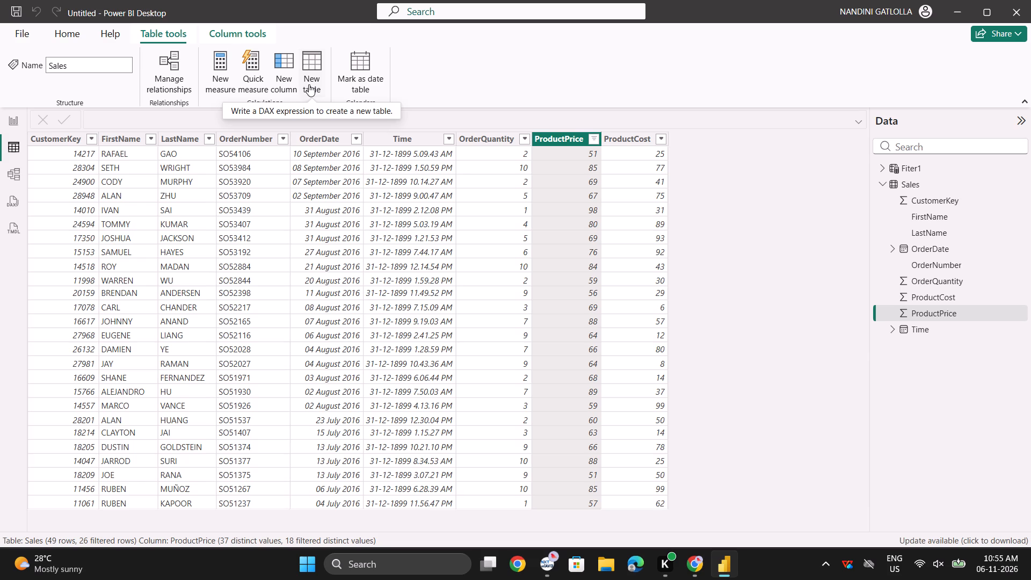
{"action": "double_click", "coordinate": [309, 84]}
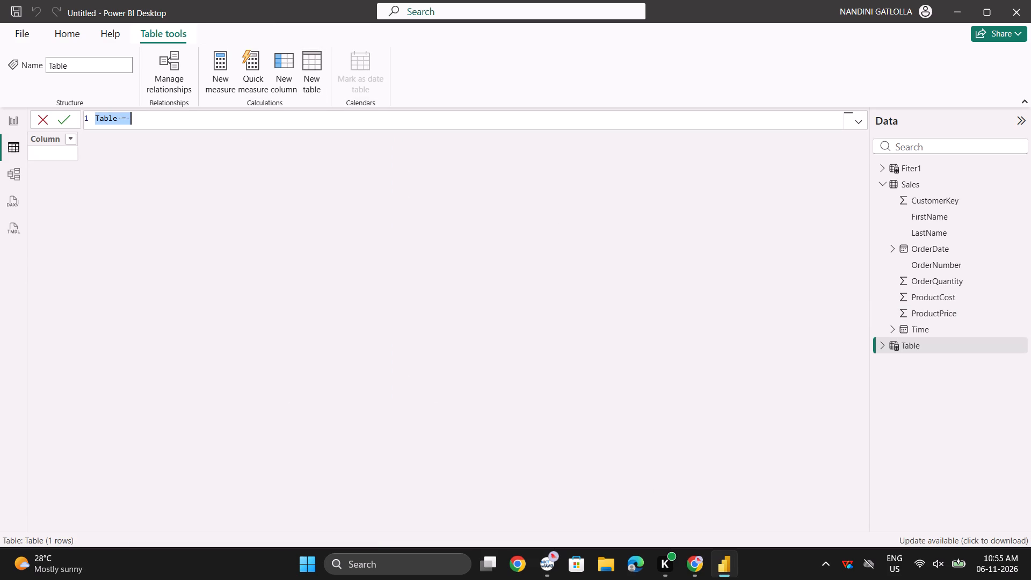
{"action": "left_click", "coordinate": [207, 116]}
{"action": "key", "text": "Left"}
{"action": "key", "text": "Left"}
{"action": "key", "text": "Left"}
{"action": "key", "text": "Left"}
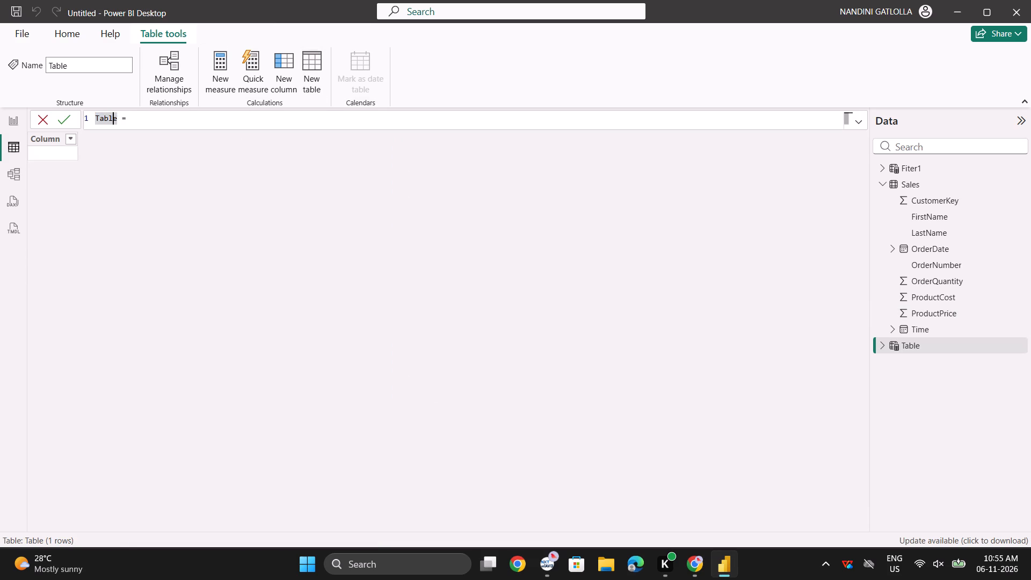
{"action": "key", "text": "Right"}
{"action": "key", "text": "2"}
{"action": "key", "text": "End"}
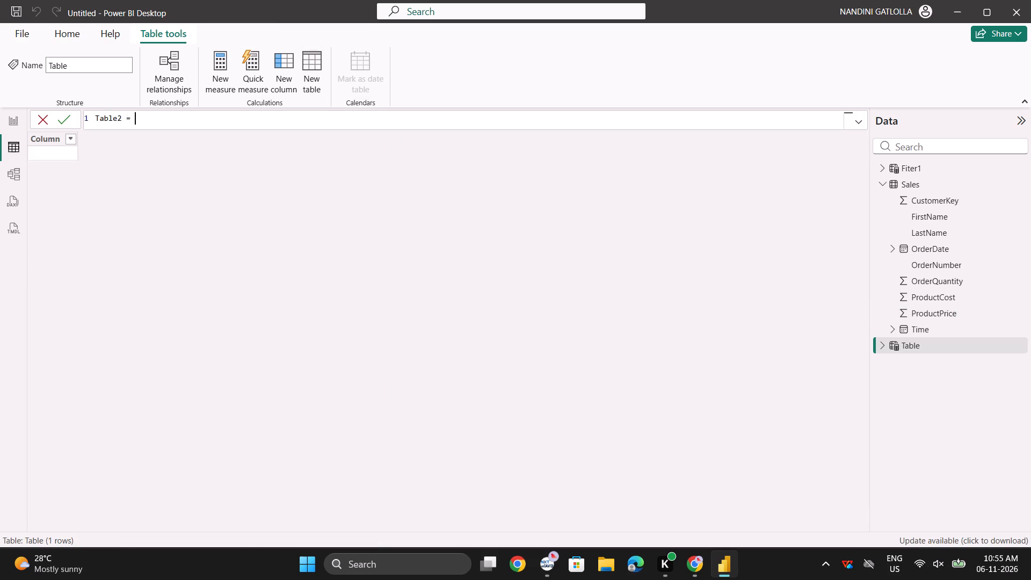
{"action": "type", "text": "ALL"}
{"action": "key", "text": "shift+parenleft"}
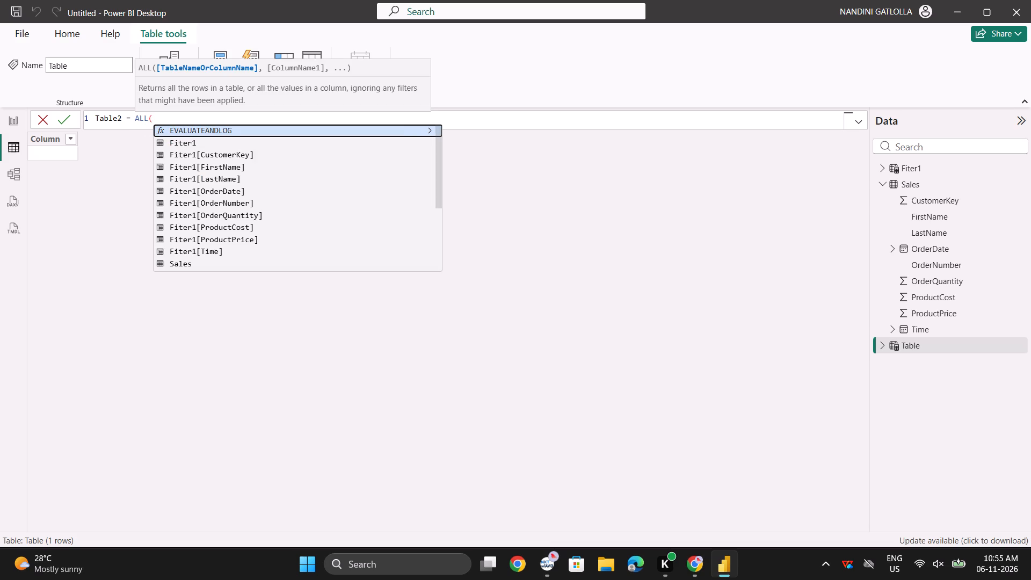
{"action": "type", "text": "Sales"}
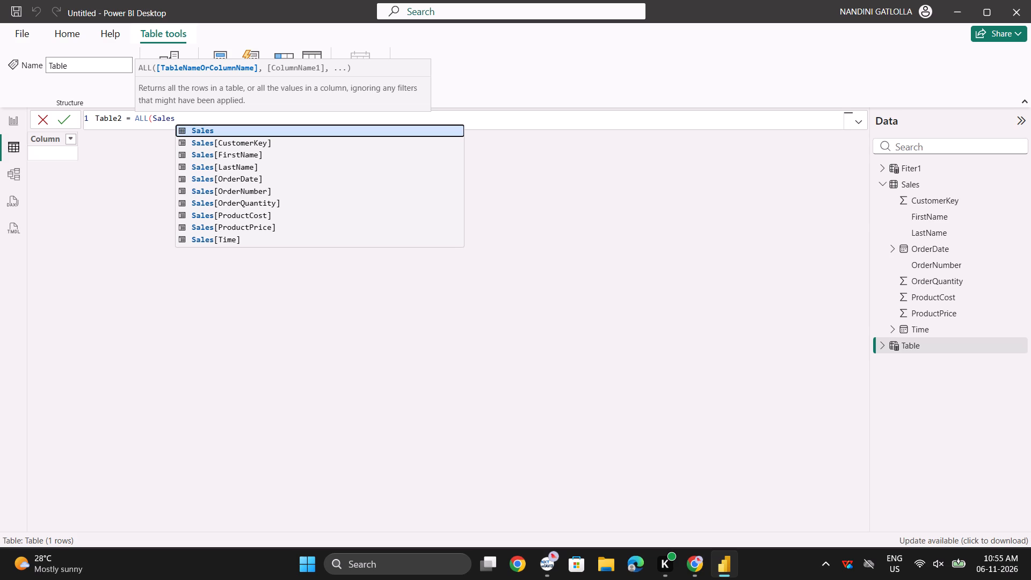
{"action": "key", "text": "shift+parenright"}
{"action": "key", "text": "Left"}
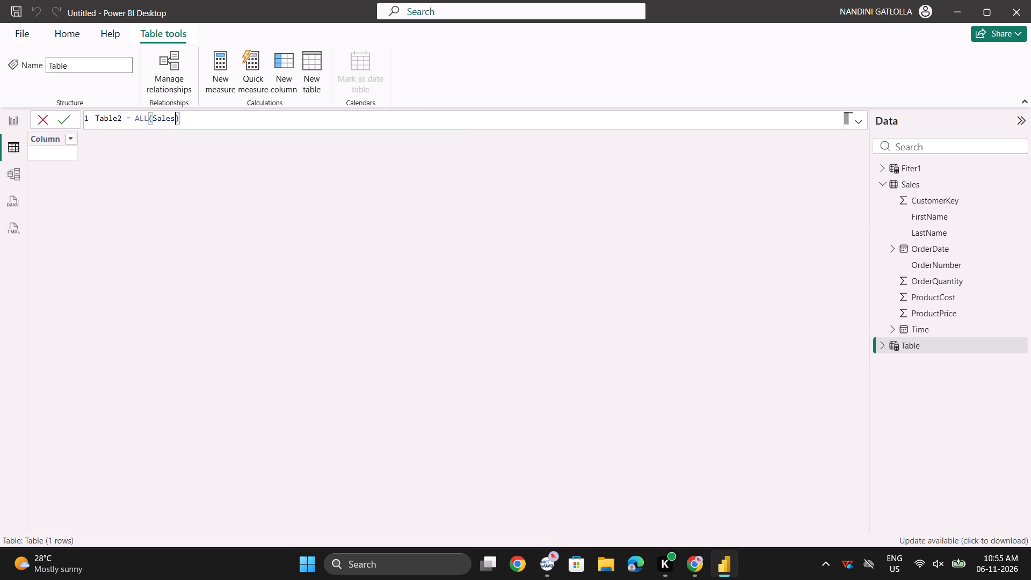
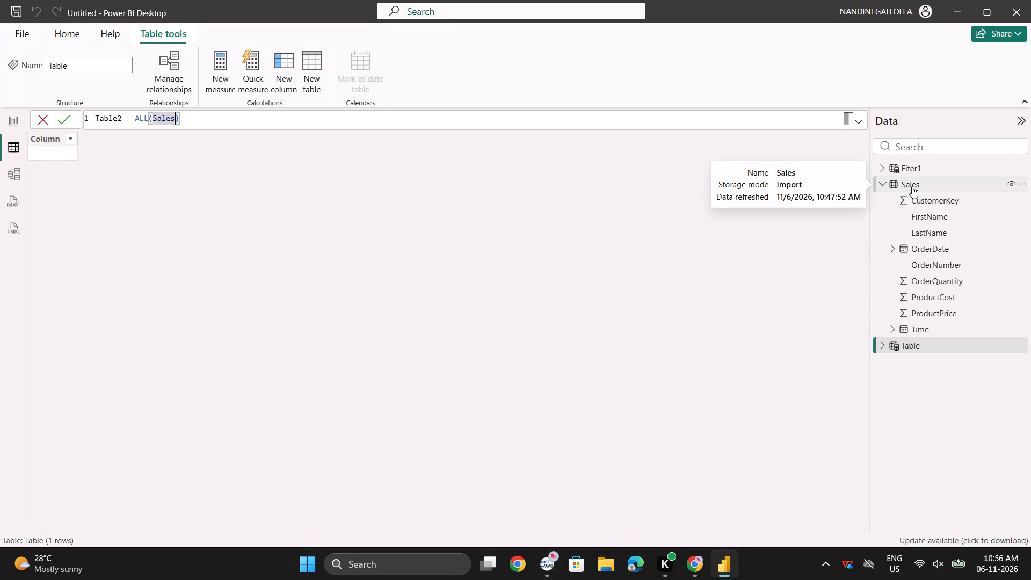
Examine the rows of Table2, its fields and the filter values of its ProductPrice column.
{"action": "left_click", "coordinate": [917, 315]}
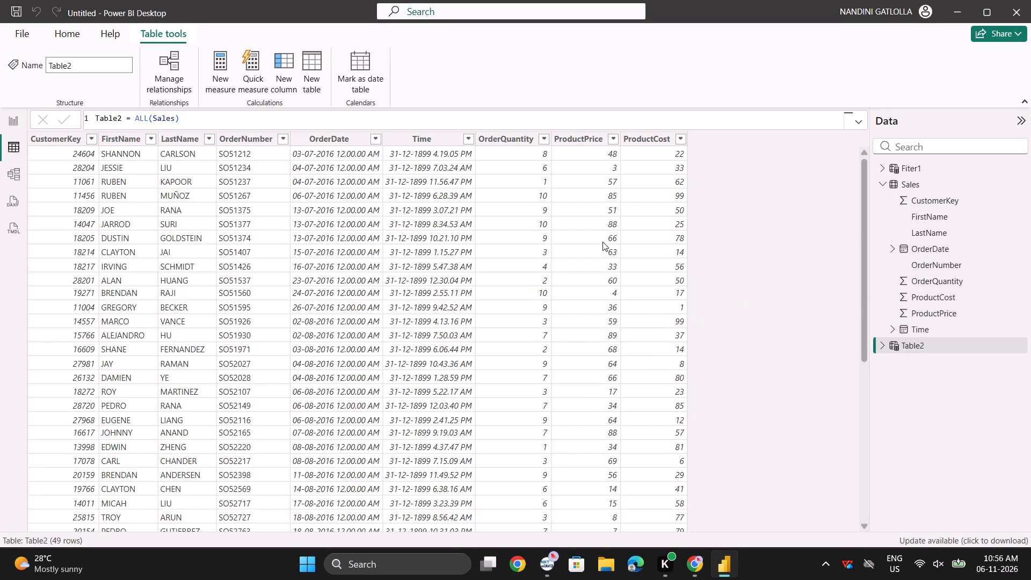
{"action": "scroll", "coordinate": [586, 289], "scroll_direction": "down", "scroll_amount": 4}
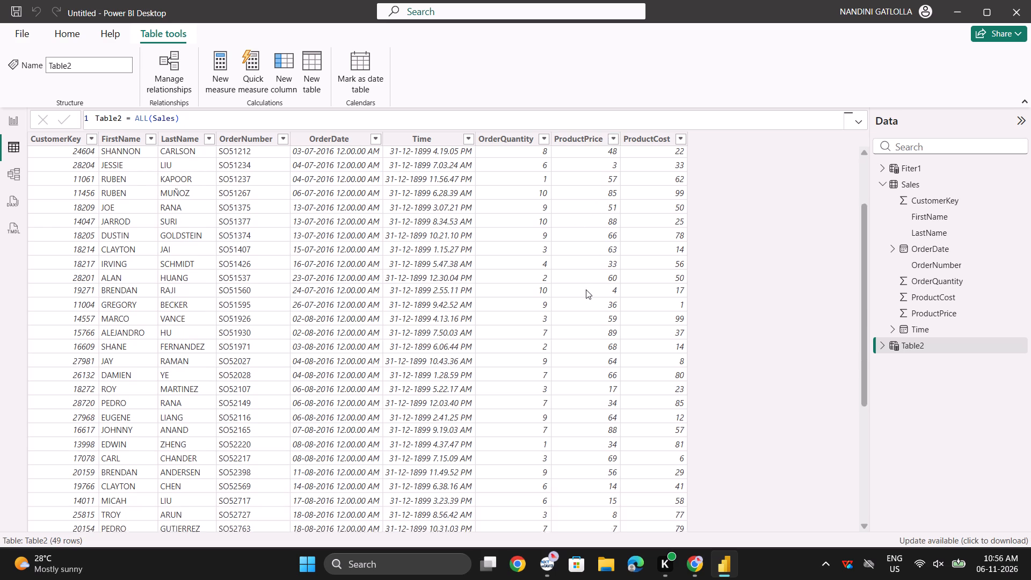
{"action": "scroll", "coordinate": [586, 289], "scroll_direction": "down", "scroll_amount": 3}
{"action": "scroll", "coordinate": [586, 289], "scroll_direction": "up", "scroll_amount": 8}
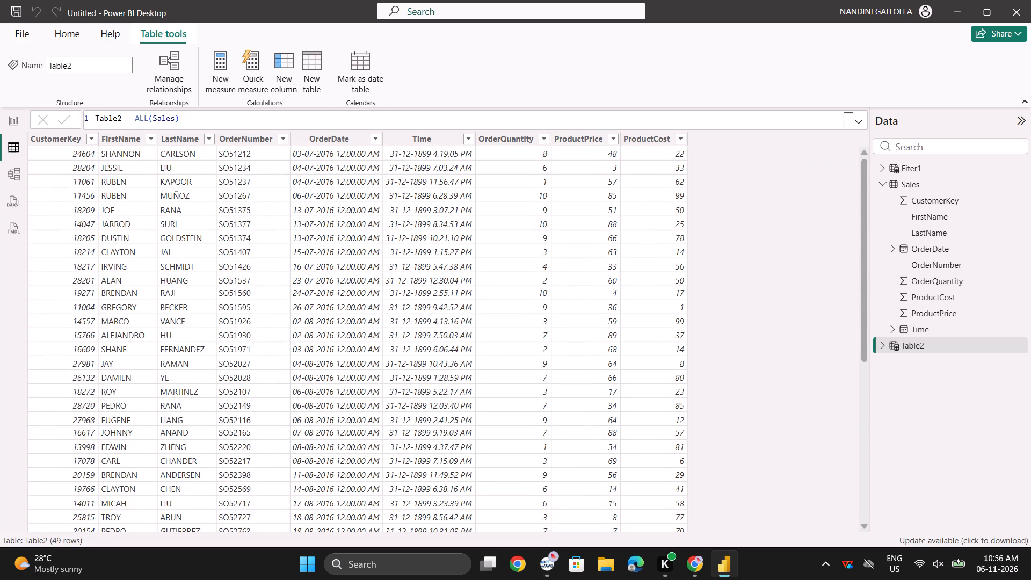
{"action": "left_click", "coordinate": [926, 346]}
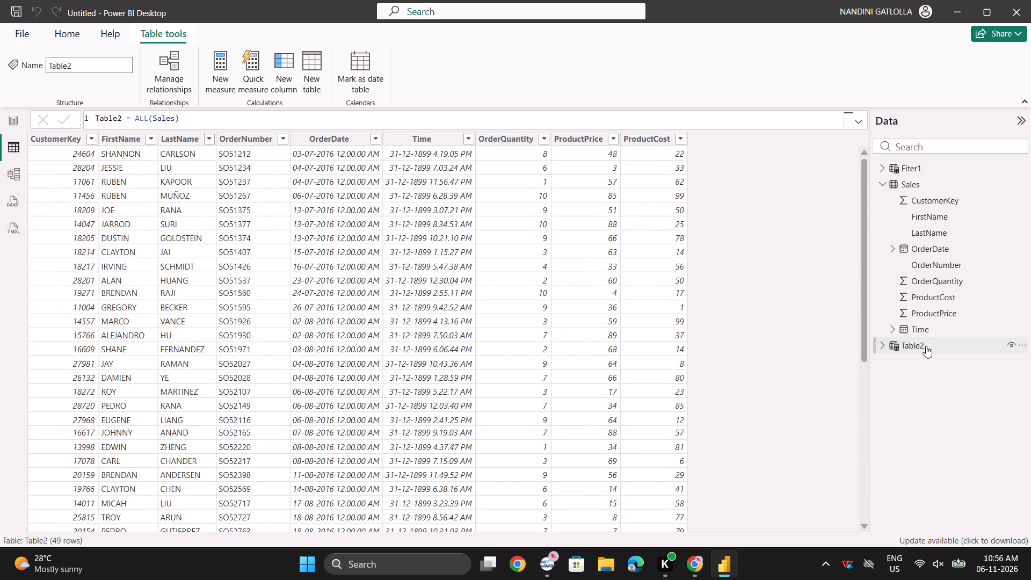
{"action": "left_click", "coordinate": [926, 346]}
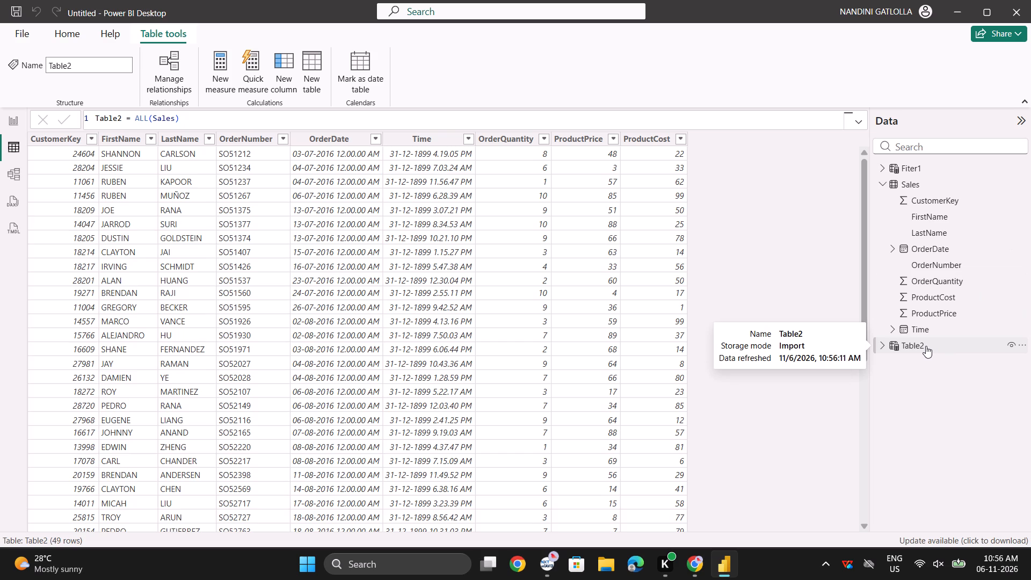
{"action": "left_click", "coordinate": [612, 137]}
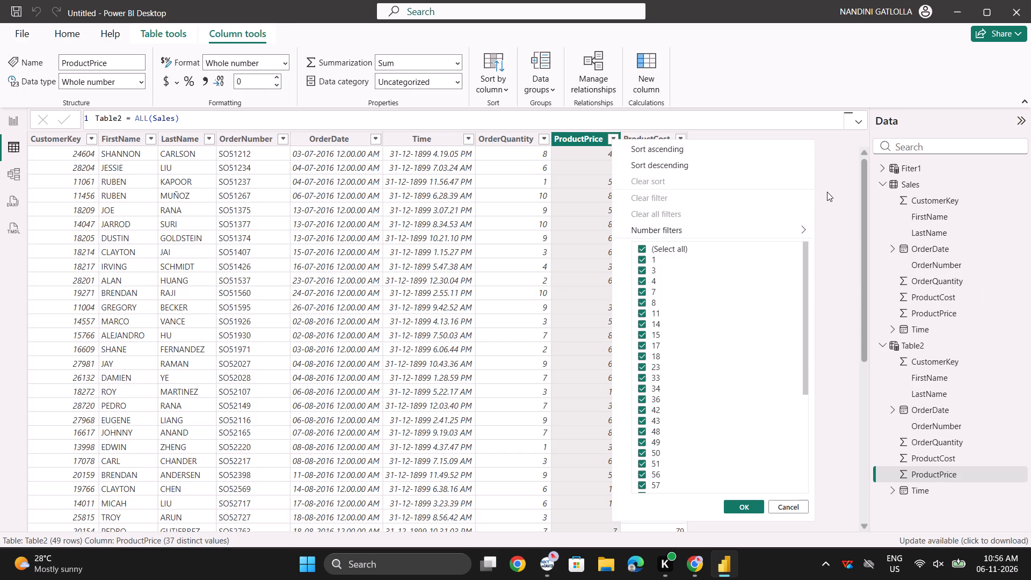
{"action": "left_click", "coordinate": [838, 202]}
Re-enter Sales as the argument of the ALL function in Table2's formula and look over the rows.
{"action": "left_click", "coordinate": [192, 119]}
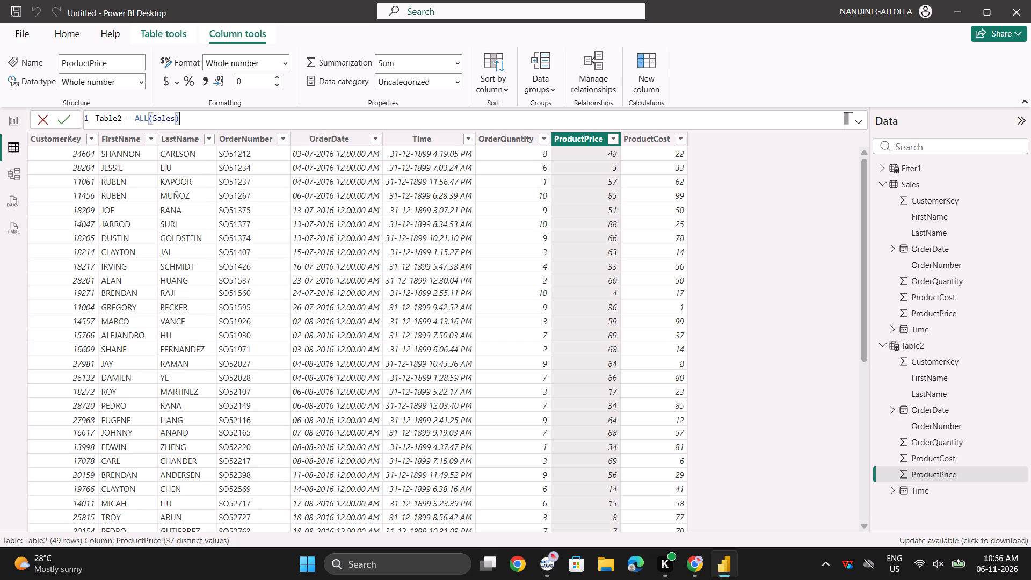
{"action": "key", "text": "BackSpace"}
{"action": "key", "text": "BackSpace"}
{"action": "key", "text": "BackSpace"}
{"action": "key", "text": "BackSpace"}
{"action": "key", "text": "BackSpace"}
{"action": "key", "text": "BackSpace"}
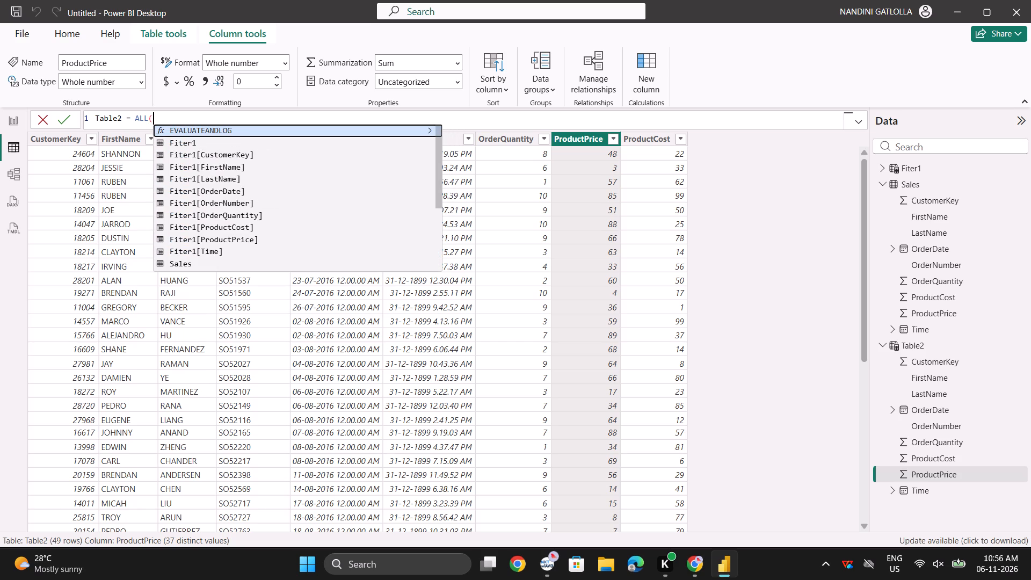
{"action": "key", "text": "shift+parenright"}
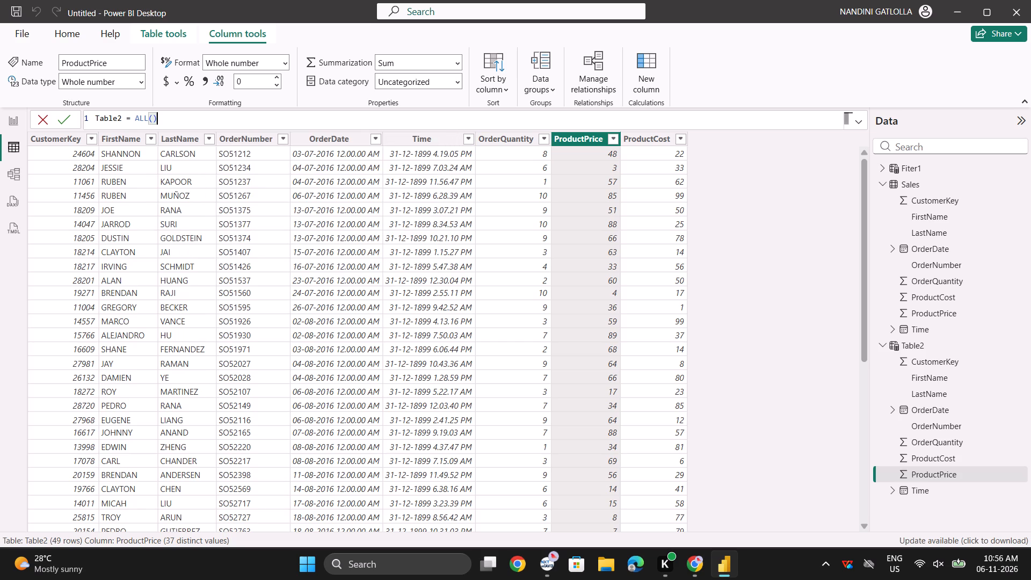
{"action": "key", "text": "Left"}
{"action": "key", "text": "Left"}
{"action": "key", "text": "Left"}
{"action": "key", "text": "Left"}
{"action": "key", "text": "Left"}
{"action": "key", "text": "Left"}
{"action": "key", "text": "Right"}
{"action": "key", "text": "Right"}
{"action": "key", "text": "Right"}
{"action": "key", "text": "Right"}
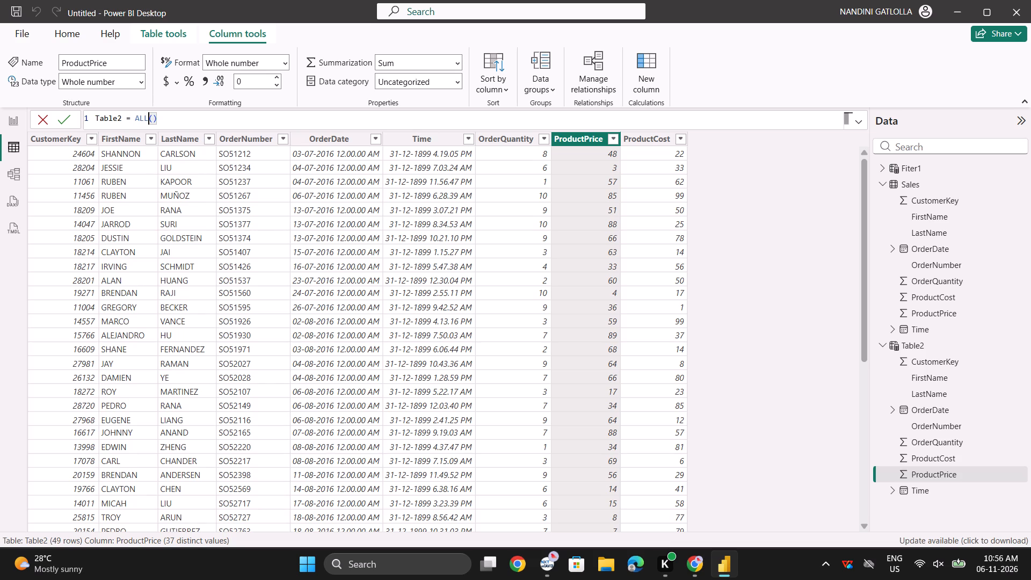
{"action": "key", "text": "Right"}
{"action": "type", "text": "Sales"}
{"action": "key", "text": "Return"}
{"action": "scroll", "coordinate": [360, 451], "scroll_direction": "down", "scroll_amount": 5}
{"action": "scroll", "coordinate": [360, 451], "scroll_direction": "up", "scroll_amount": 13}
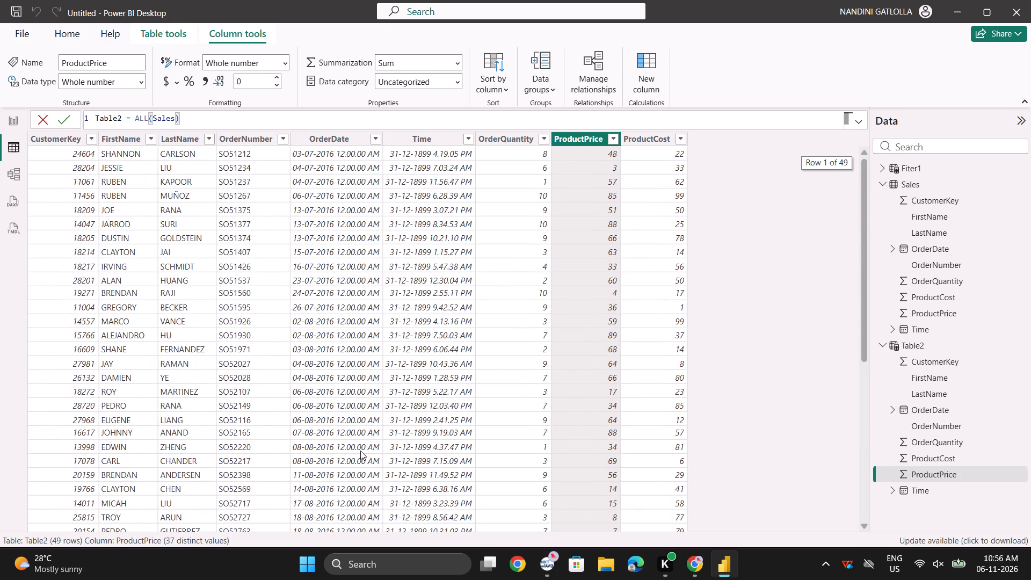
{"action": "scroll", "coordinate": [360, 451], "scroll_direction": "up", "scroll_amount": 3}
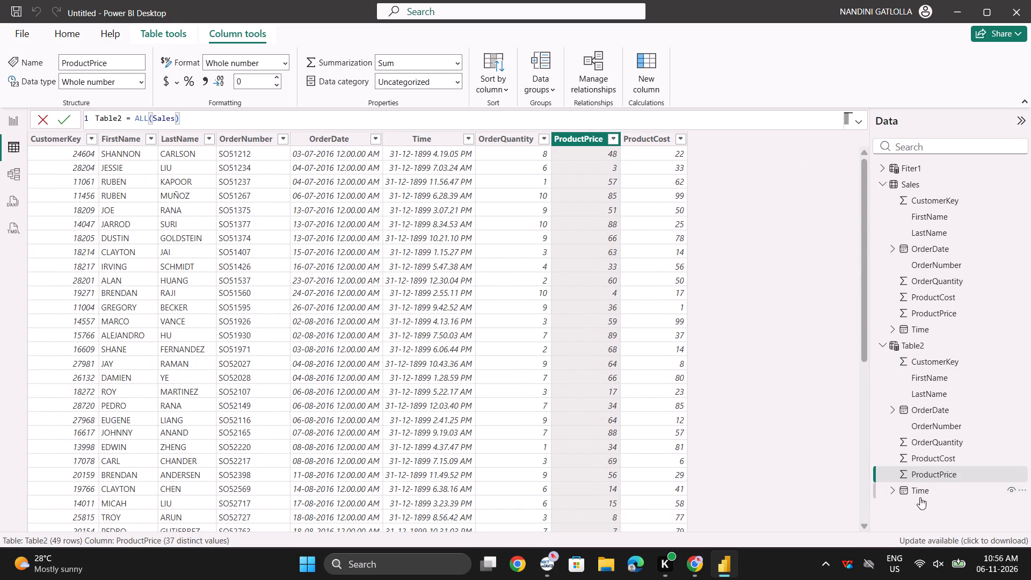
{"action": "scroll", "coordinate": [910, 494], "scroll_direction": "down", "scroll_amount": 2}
Delete Table2 from the model.
{"action": "right_click", "coordinate": [895, 344]}
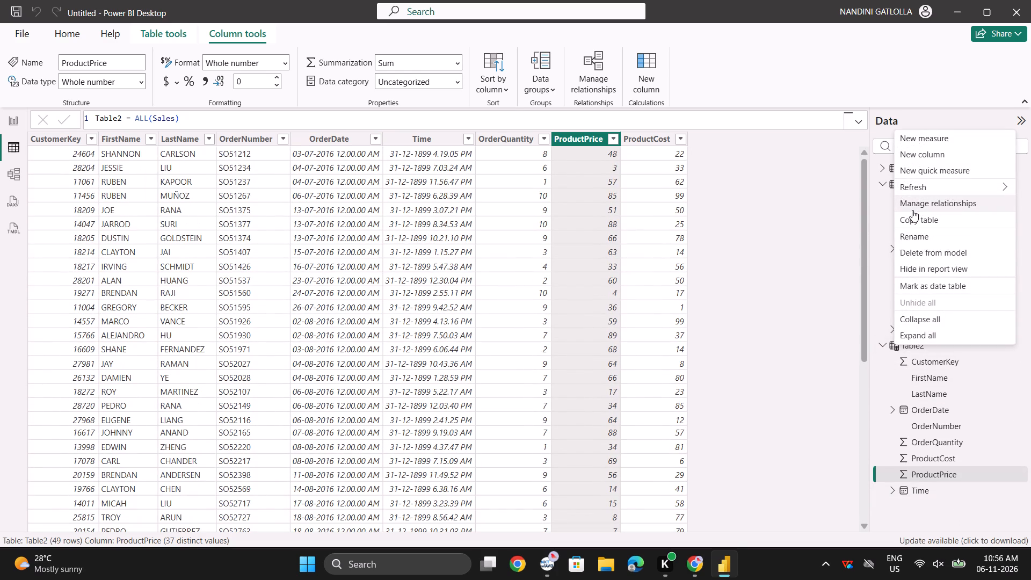
{"action": "left_click", "coordinate": [916, 252]}
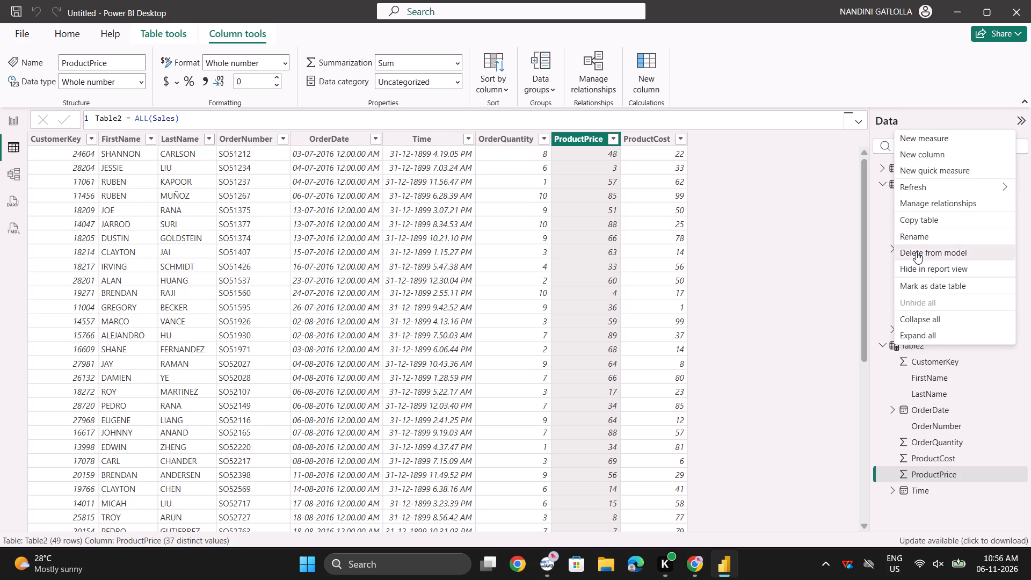
{"action": "left_click", "coordinate": [594, 309]}
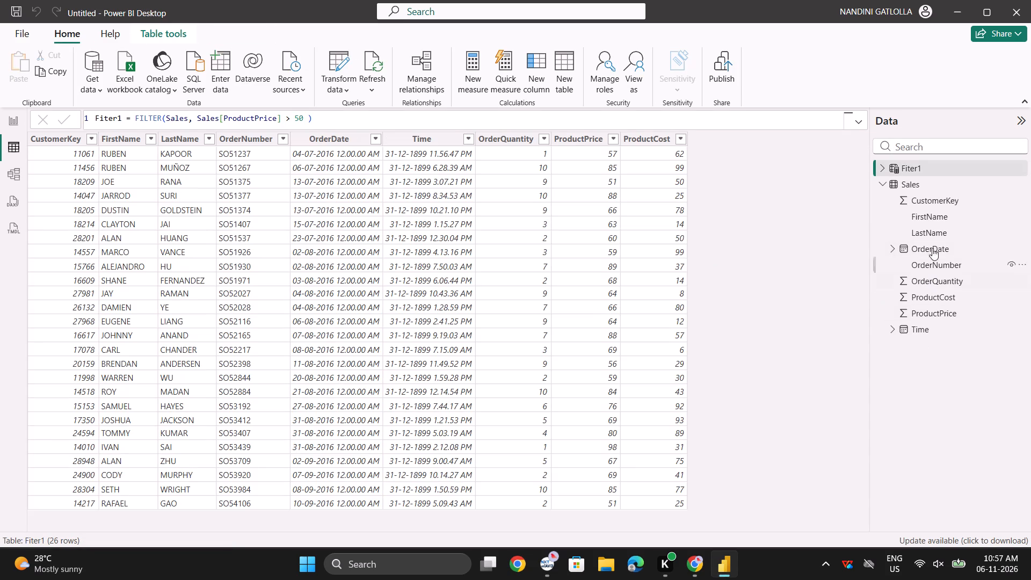
Reapply the ProductPrice is greater than 50 filter on the Sales table.
{"action": "left_click", "coordinate": [906, 183]}
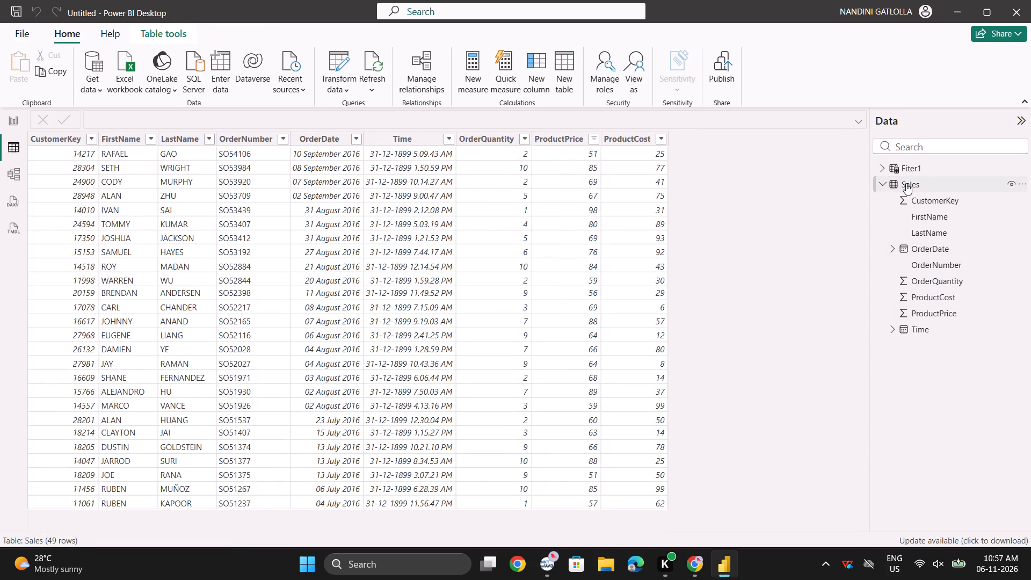
{"action": "left_click", "coordinate": [594, 141]}
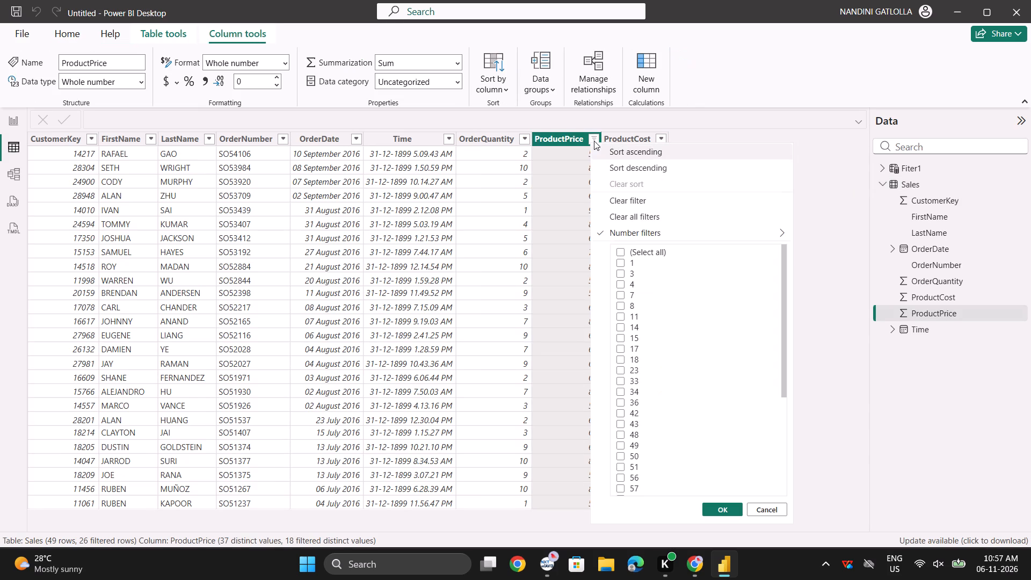
{"action": "left_click", "coordinate": [639, 236]}
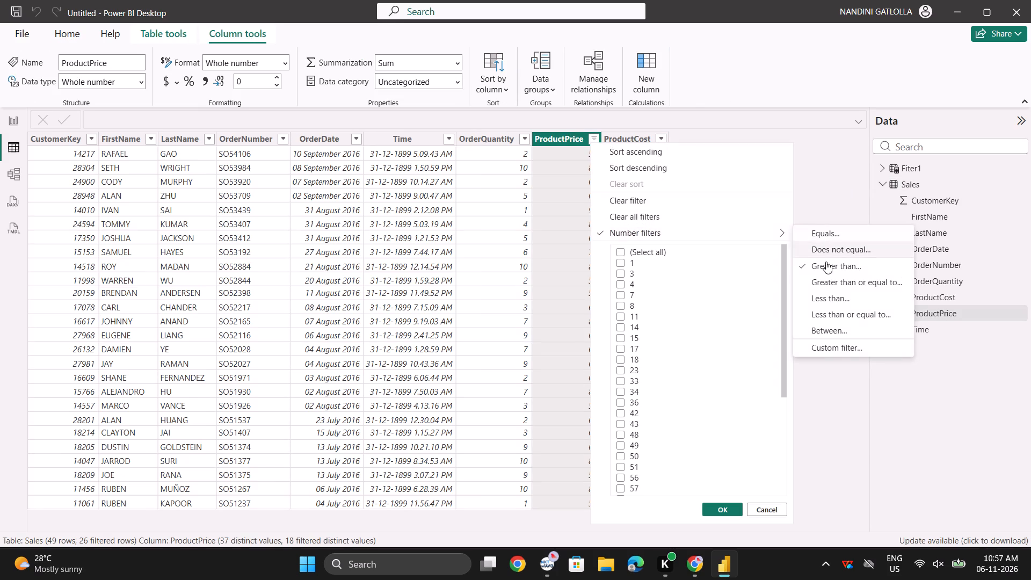
{"action": "left_click", "coordinate": [825, 268]}
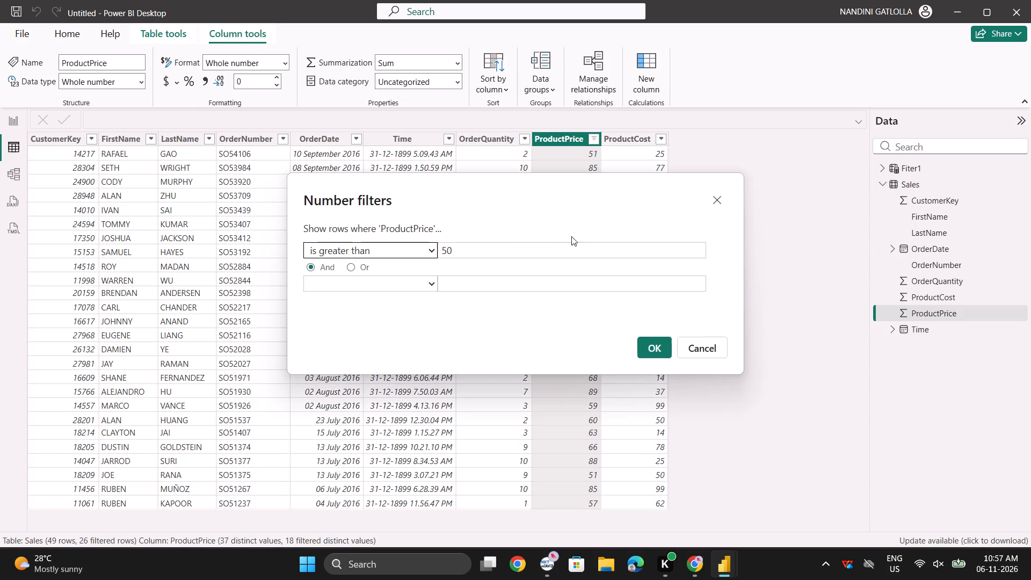
{"action": "left_click", "coordinate": [662, 357]}
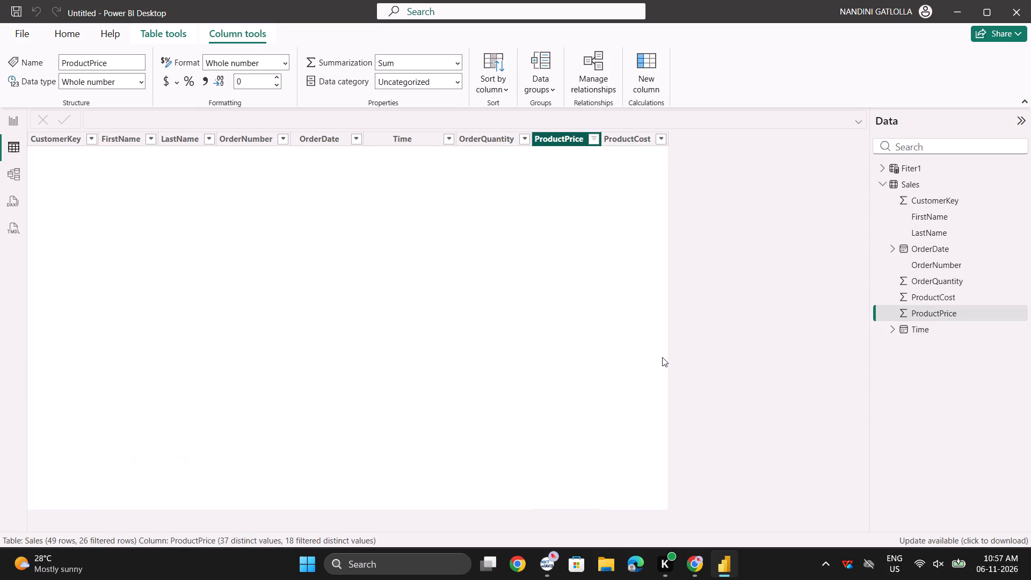
Create a new calculated table with the formula Table2 = ALL(Sales).
{"action": "left_click", "coordinate": [175, 31]}
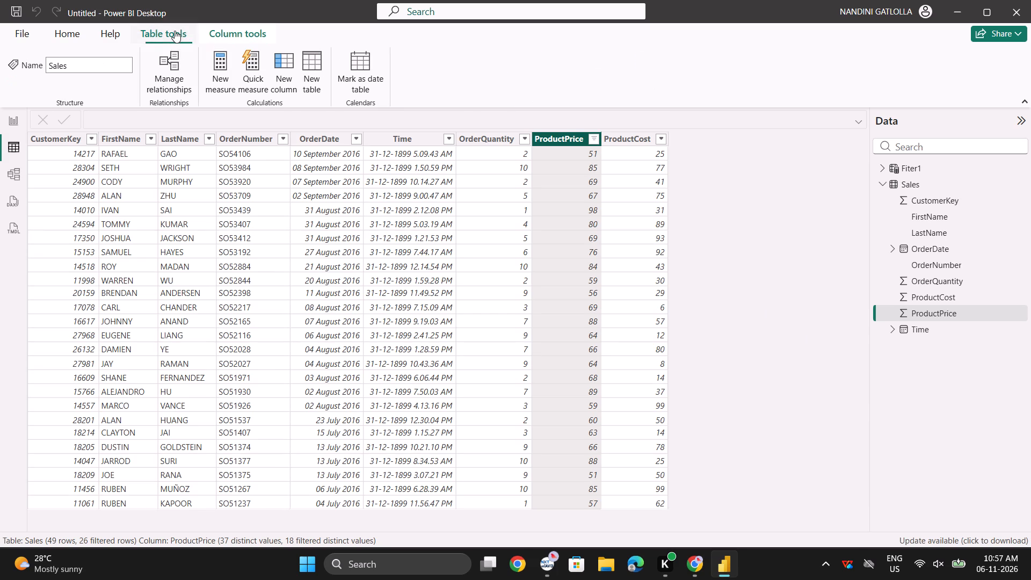
{"action": "double_click", "coordinate": [308, 75]}
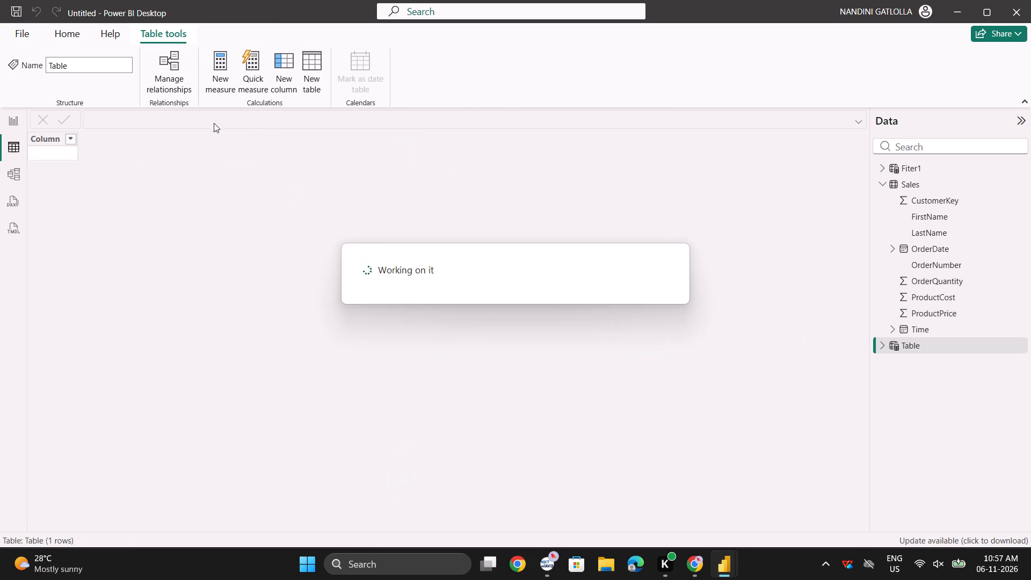
{"action": "key", "text": "Left"}
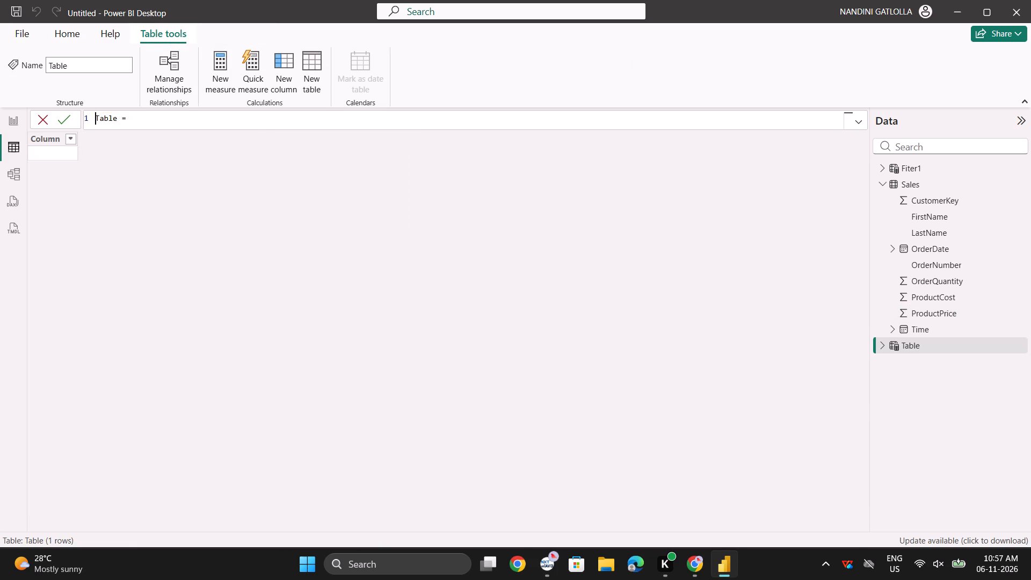
{"action": "key", "text": "Left"}
{"action": "key", "text": "Right"}
{"action": "key", "text": "Right"}
{"action": "key", "text": "Right"}
{"action": "key", "text": "Right"}
{"action": "key", "text": "Right"}
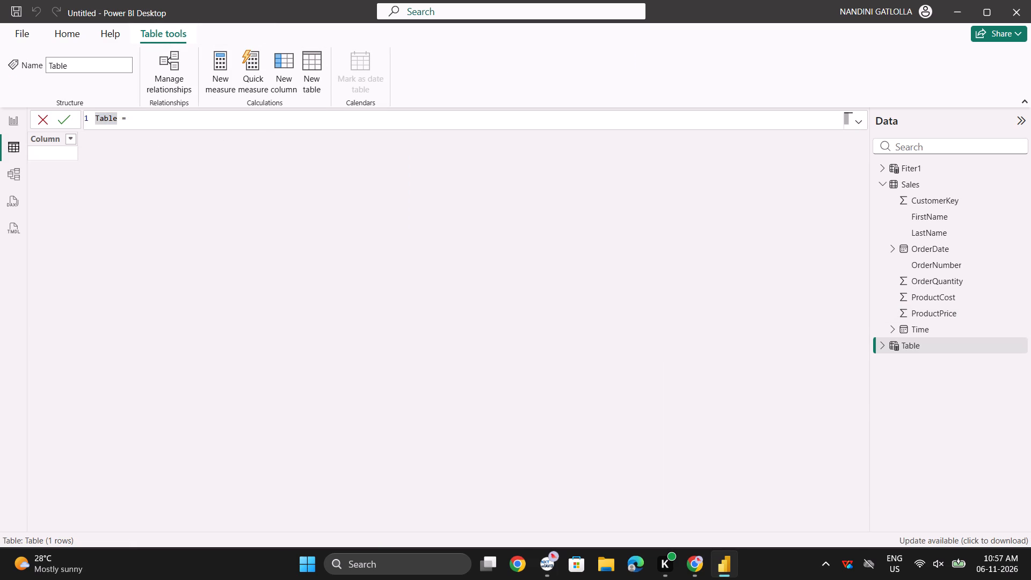
{"action": "key", "text": "2"}
{"action": "key", "text": "End"}
{"action": "type", "text": "ALL("}
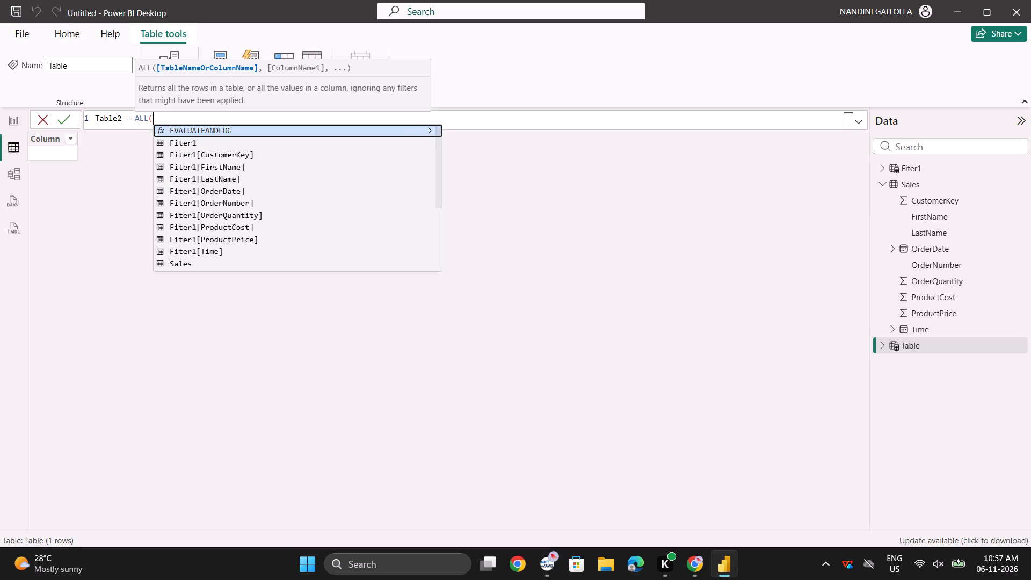
{"action": "key", "text": "shift+parenright"}
{"action": "key", "text": "Left"}
{"action": "key", "text": "s"}
{"action": "key", "text": "BackSpace"}
{"action": "type", "text": "Sales"}
{"action": "key", "text": "Return"}
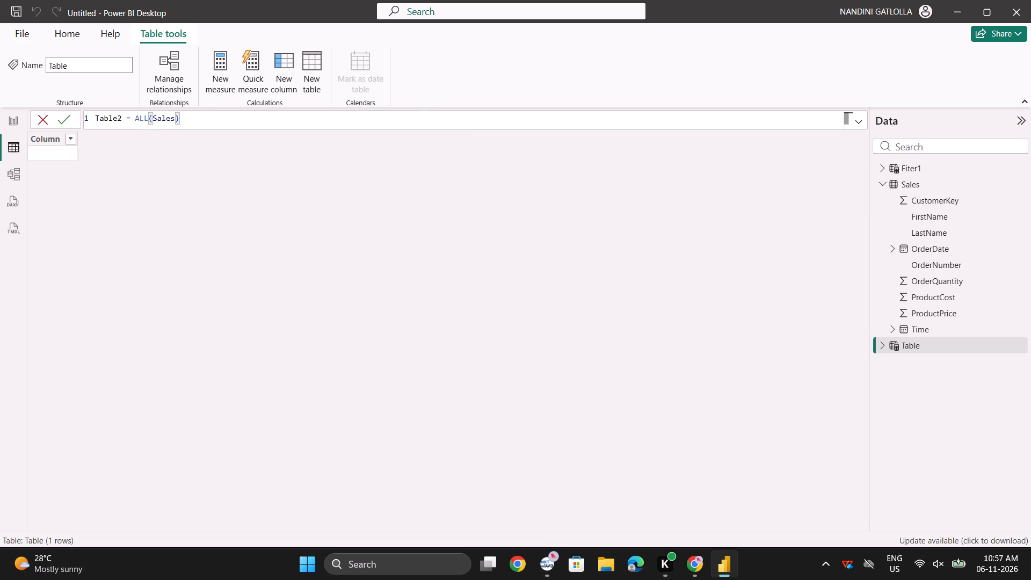
{"action": "key", "text": "Return"}
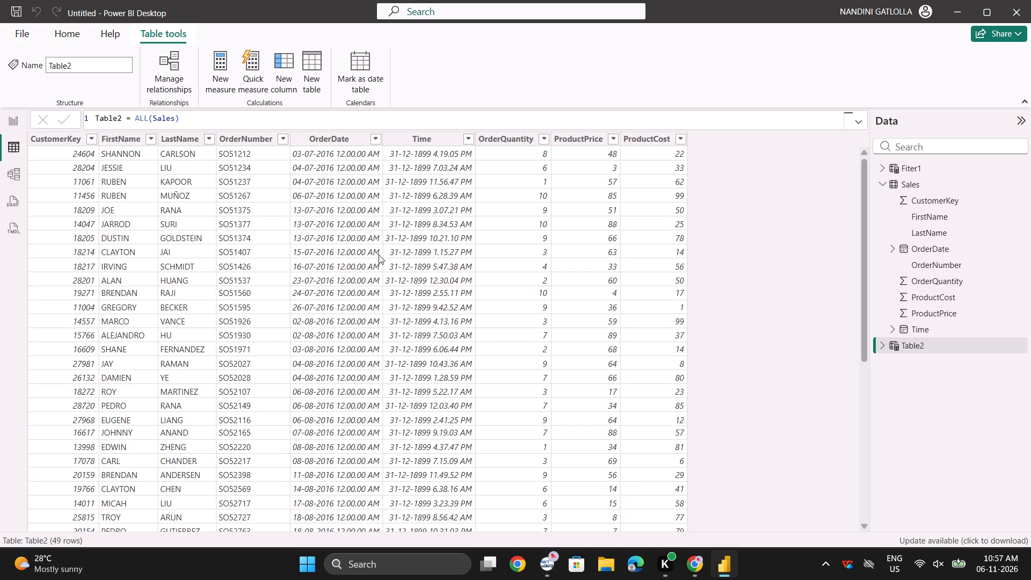
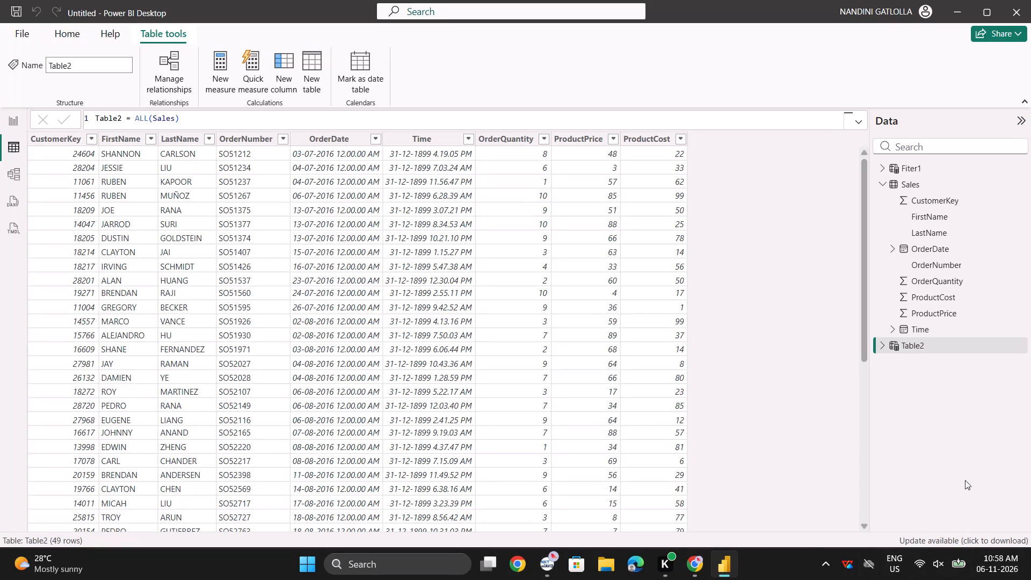
Add a new calculated table to the model and name it ExceptPriceTable at the start of its formula.
{"action": "left_click", "coordinate": [899, 180]}
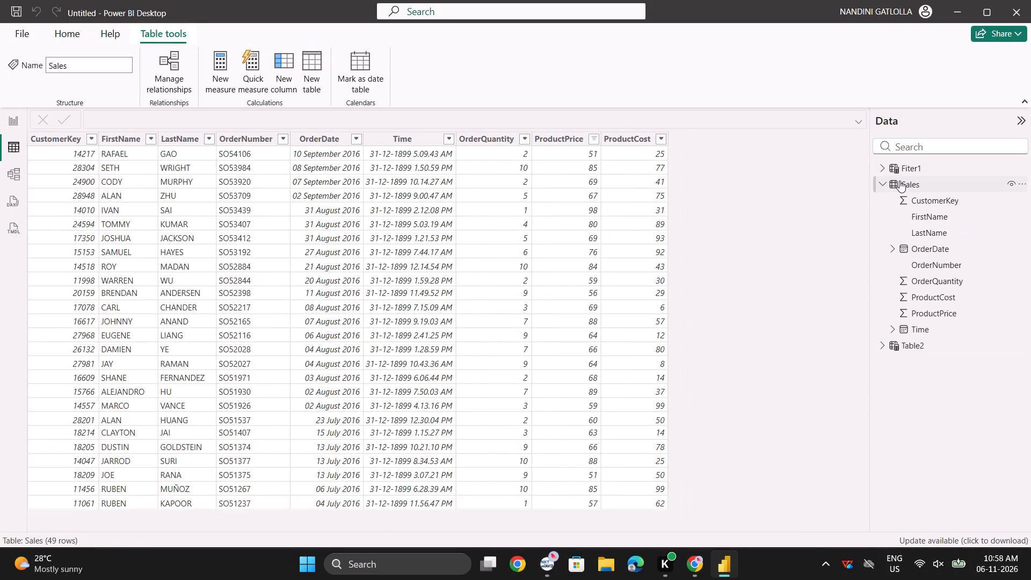
{"action": "double_click", "coordinate": [311, 79]}
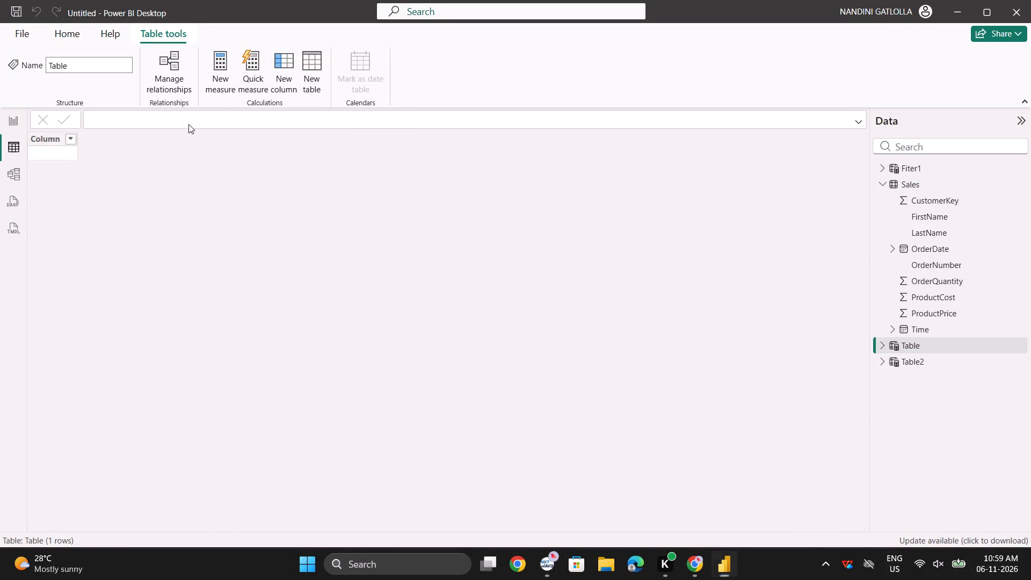
{"action": "left_click", "coordinate": [188, 124]}
{"action": "key", "text": "BackSpace"}
{"action": "key", "text": "BackSpace"}
{"action": "key", "text": "BackSpace"}
{"action": "key", "text": "BackSpace"}
{"action": "key", "text": "BackSpace"}
{"action": "key", "text": "BackSpace"}
{"action": "key", "text": "BackSpace"}
{"action": "key", "text": "BackSpace"}
{"action": "key", "text": "BackSpace"}
{"action": "key", "text": "BackSpace"}
{"action": "key", "text": "BackSpace"}
{"action": "key", "text": "BackSpace"}
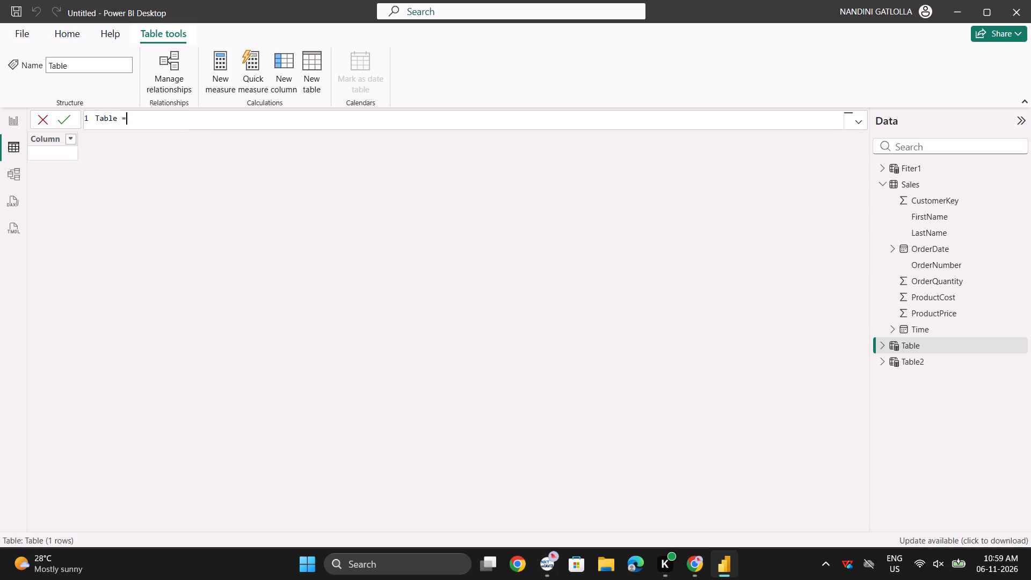
{"action": "type", "text": "Tab"}
{"action": "key", "text": "BackSpace"}
{"action": "key", "text": "BackSpace"}
{"action": "key", "text": "BackSpace"}
{"action": "key", "text": "BackSpace"}
{"action": "type", "text": "Expect"}
{"action": "key", "text": "shift+BackSpace"}
{"action": "key", "text": "BackSpace"}
{"action": "key", "text": "BackSpace"}
{"action": "key", "text": "BackSpace"}
{"action": "key", "text": "alt+Tab"}
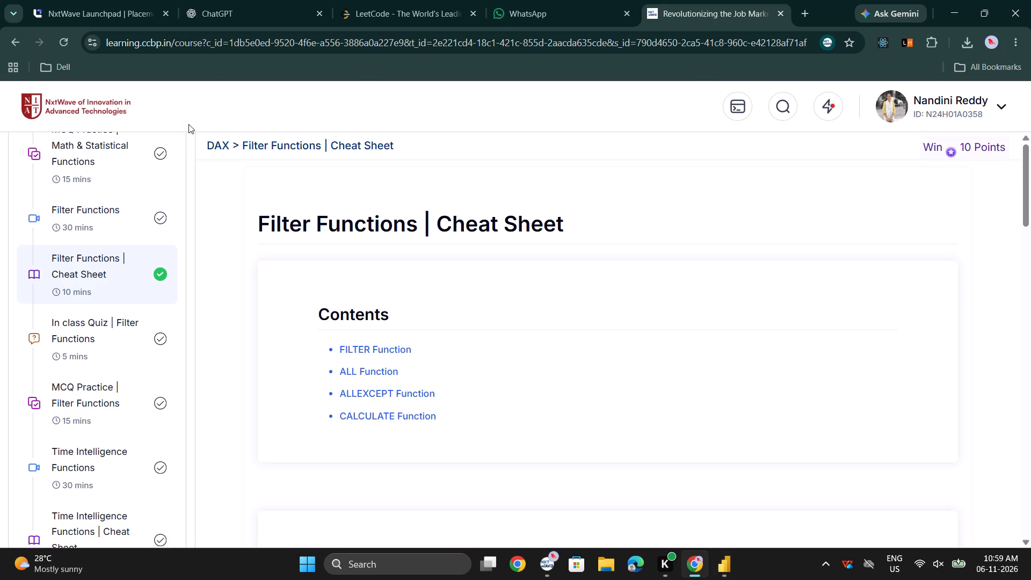
{"action": "key", "text": "alt+Tab"}
{"action": "type", "text": "ce"}
{"action": "type", "text": "ptPrice"}
{"action": "key", "text": "space"}
{"action": "key", "text": "BackSpace"}
{"action": "type", "text": "Table ="}
{"action": "key", "text": "space"}
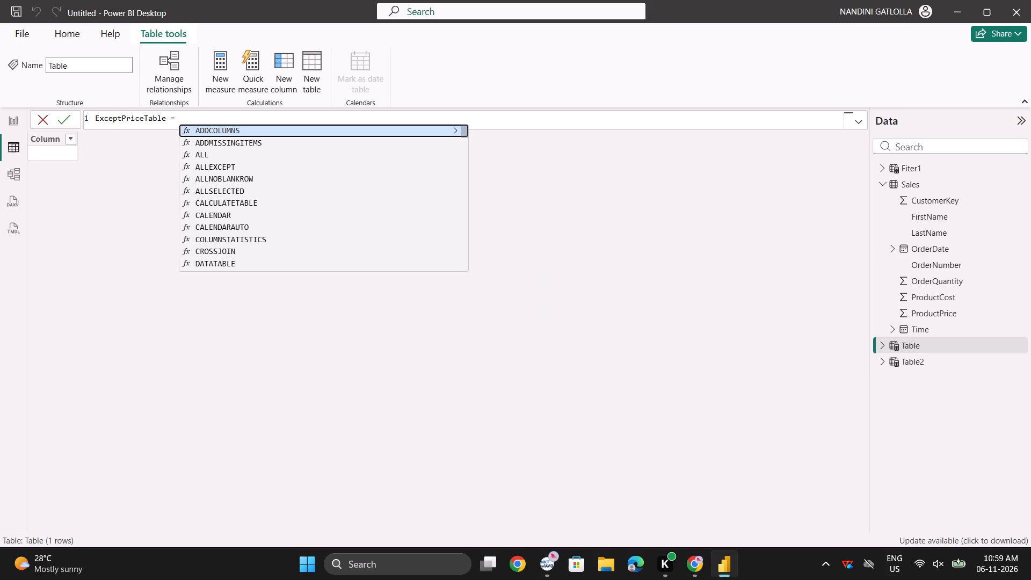
Insert the ALLEXCEPT function with empty parentheses as the ExceptPriceTable expression.
{"action": "type", "text": "ALL"}
{"action": "key", "text": "shift+Down"}
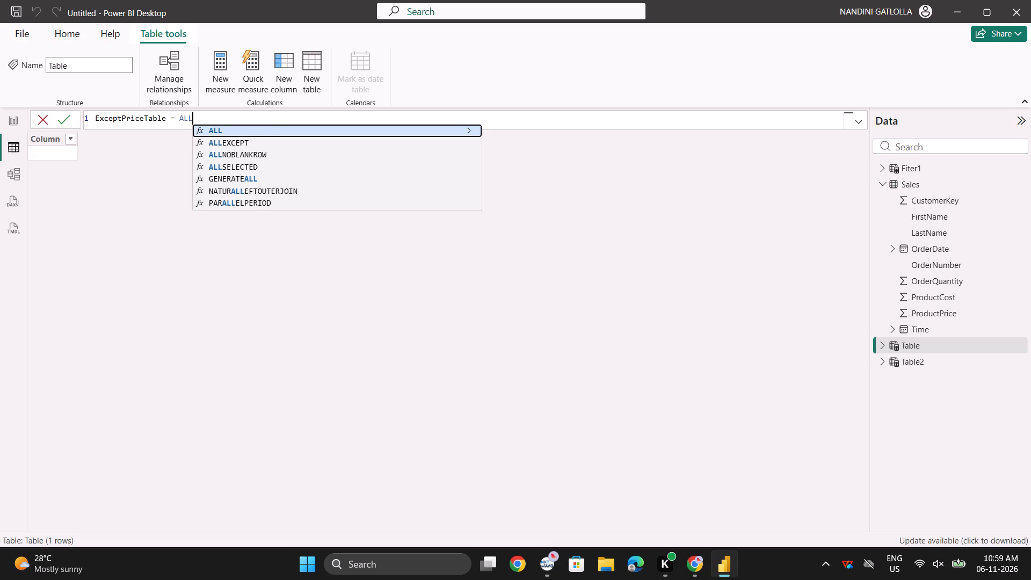
{"action": "key", "text": "Return"}
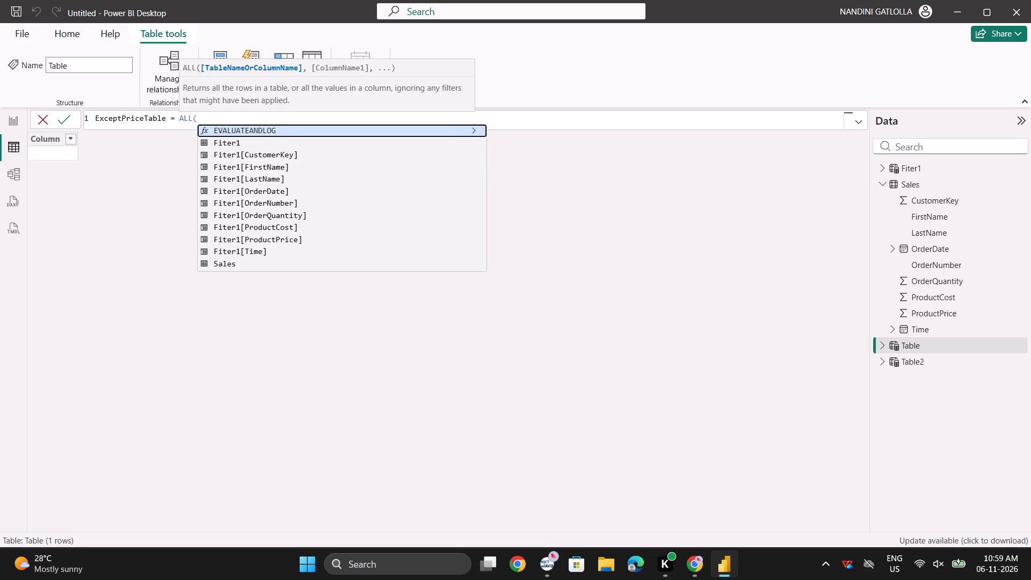
{"action": "key", "text": "BackSpace"}
{"action": "key", "text": "Down"}
{"action": "key", "text": "Down"}
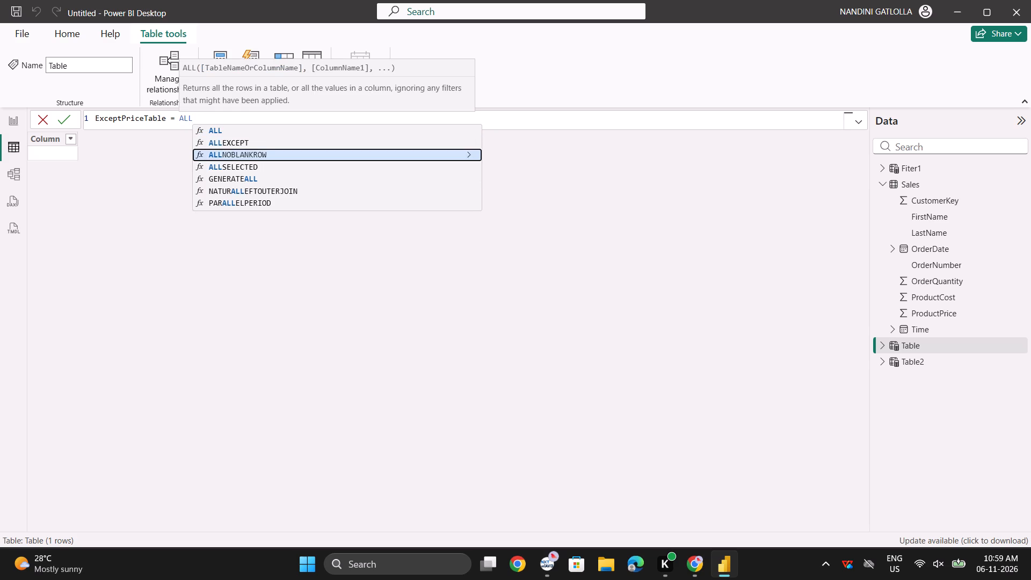
{"action": "key", "text": "Up"}
{"action": "key", "text": "Return"}
{"action": "key", "text": "shift+parenright"}
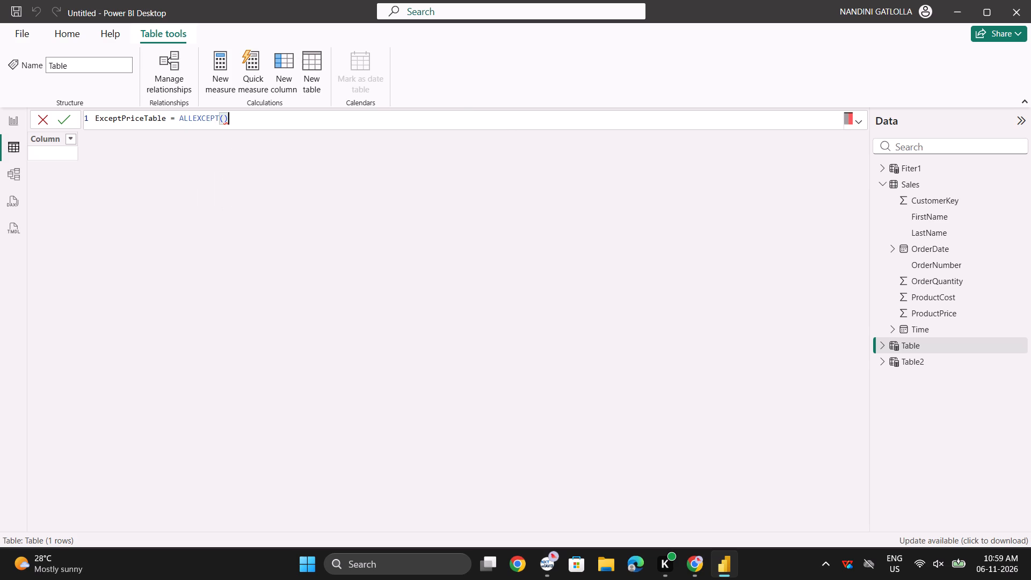
Enter Sales and Sales[ProductPrice] as the ALLEXCEPT arguments and commit the ExceptPriceTable formula.
{"action": "key", "text": "Left"}
{"action": "type", "text": "Saes,"}
{"action": "key", "text": "space"}
{"action": "type", "text": "Sales"}
{"action": "key", "text": "BackSpace"}
{"action": "key", "text": "BackSpace"}
{"action": "key", "text": "BackSpace"}
{"action": "key", "text": "BackSpace"}
{"action": "key", "text": "BackSpace"}
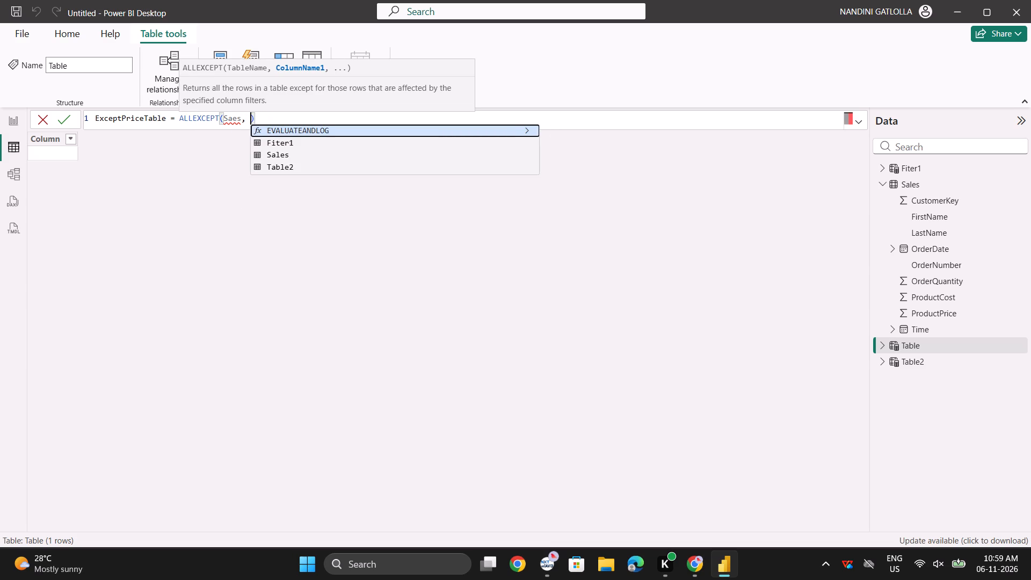
{"action": "key", "text": "BackSpace"}
{"action": "type", "text": "Sales"}
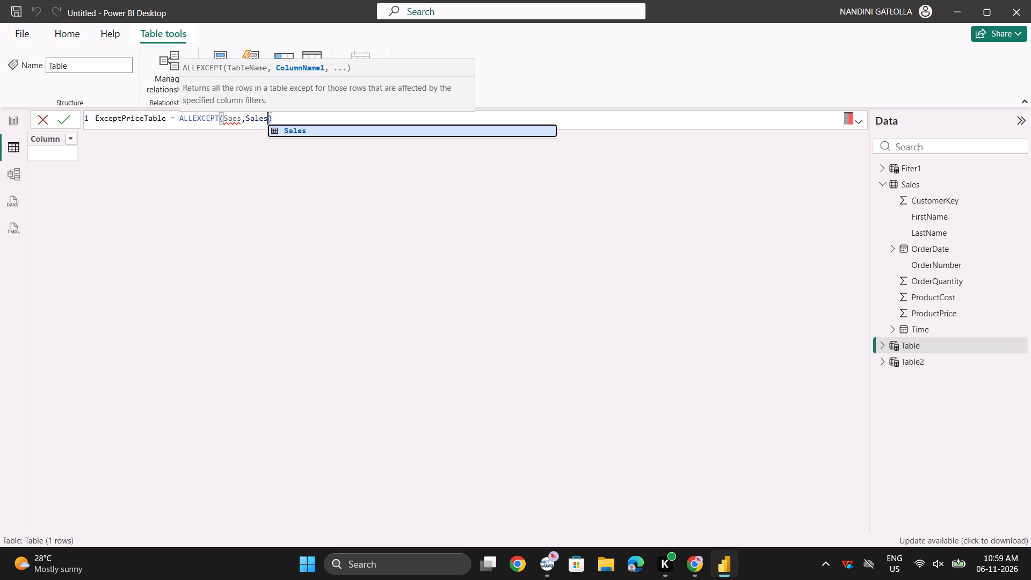
{"action": "key", "text": "bracketleft"}
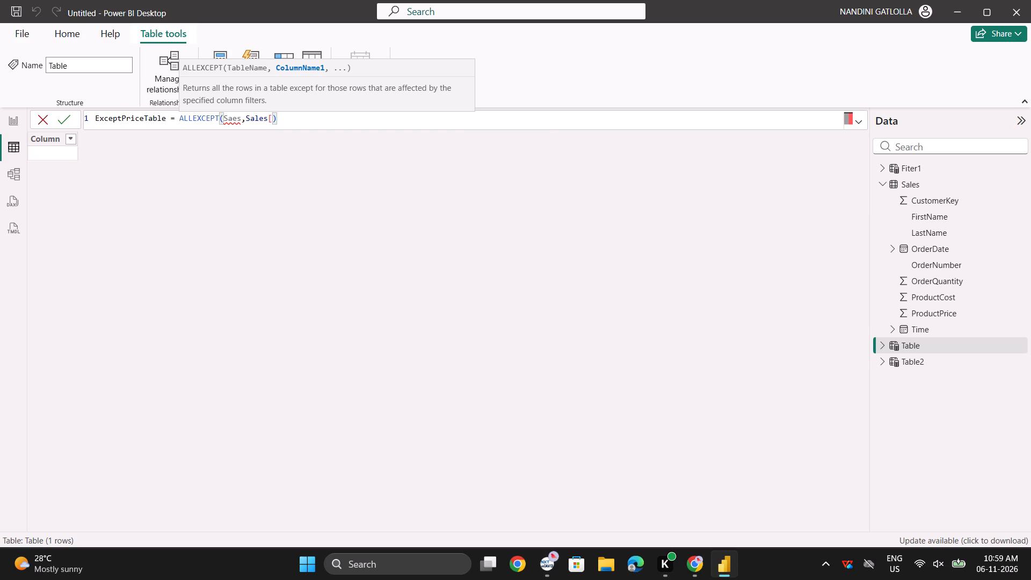
{"action": "key", "text": "bracketright"}
{"action": "key", "text": "Left"}
{"action": "key", "text": "p"}
{"action": "key", "text": "Left"}
{"action": "key", "text": "Left"}
{"action": "key", "text": "Left"}
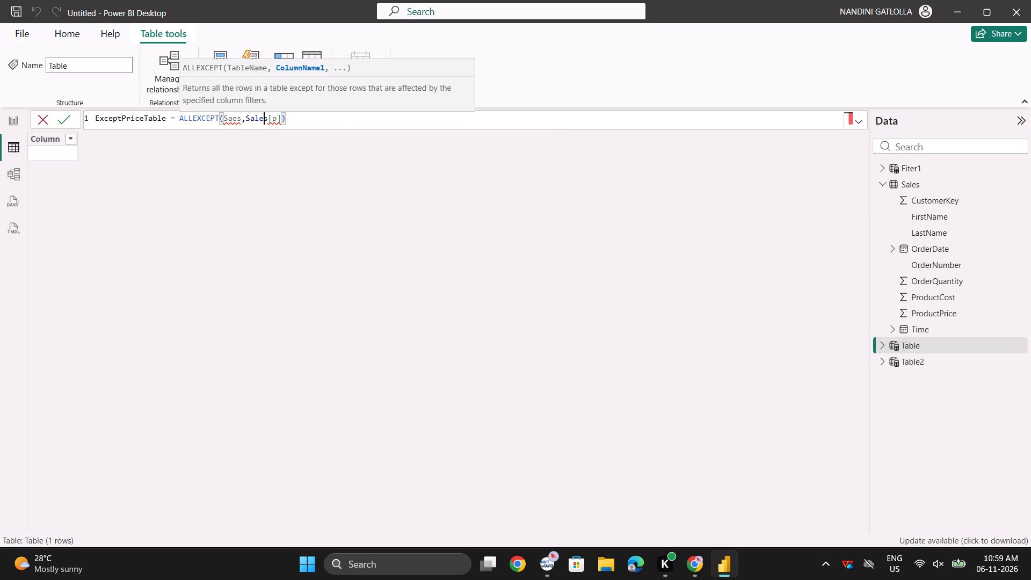
{"action": "key", "text": "Left"}
{"action": "key", "text": "Left"}
{"action": "key", "text": "Left"}
{"action": "key", "text": "Left"}
{"action": "key", "text": "Left"}
{"action": "key", "text": "Left"}
{"action": "key", "text": "Left"}
{"action": "key", "text": "l"}
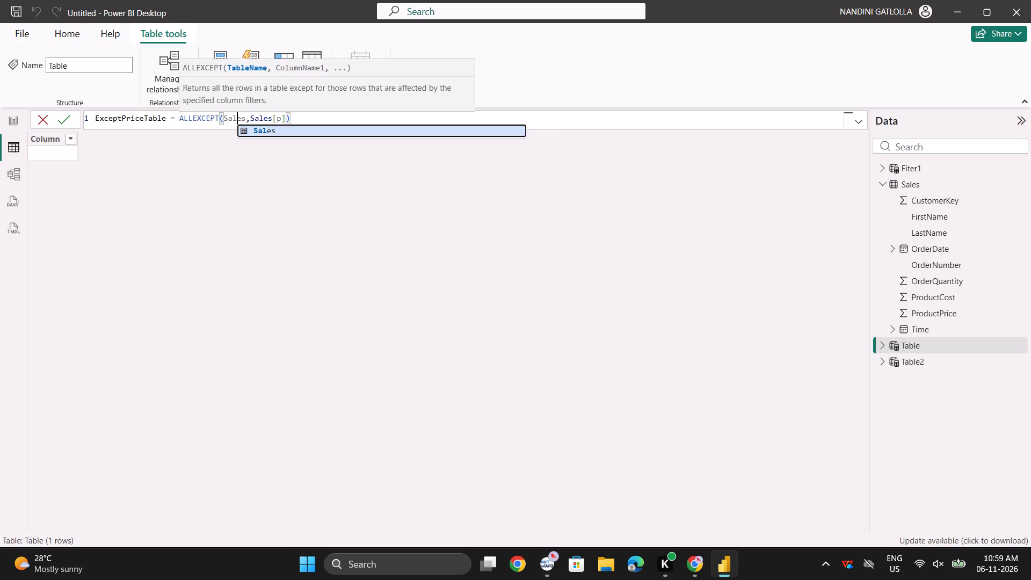
{"action": "key", "text": "Right"}
{"action": "key", "text": "Right"}
{"action": "key", "text": "Right"}
{"action": "key", "text": "Right"}
{"action": "key", "text": "Right"}
{"action": "key", "text": "Right"}
{"action": "key", "text": "Right"}
{"action": "key", "text": "Right"}
{"action": "key", "text": "Right"}
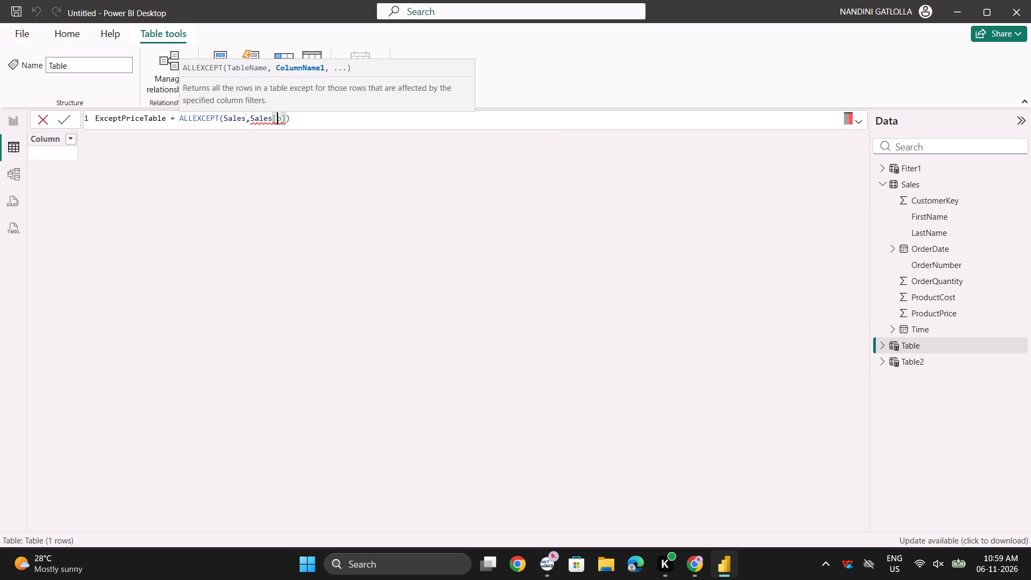
{"action": "key", "text": "Right"}
{"action": "key", "text": "BackSpace"}
{"action": "key", "text": "shift+p"}
{"action": "key", "text": "Down"}
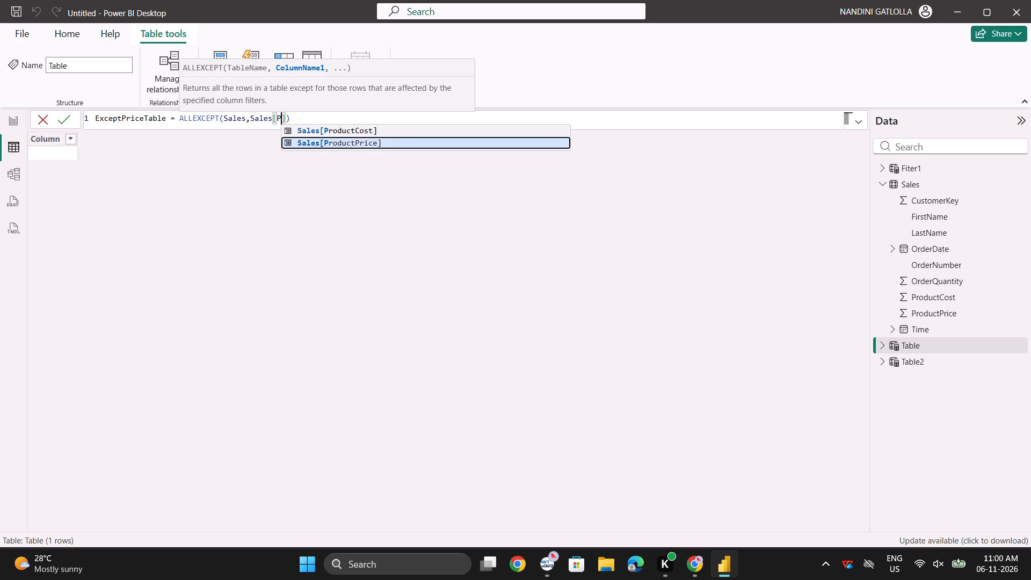
{"action": "key", "text": "Return"}
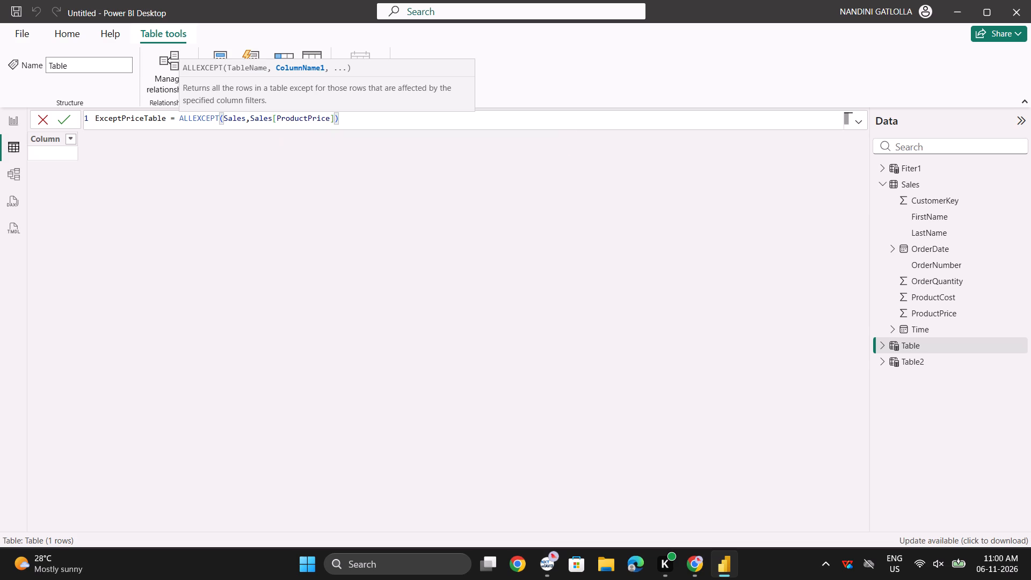
{"action": "key", "text": "Return"}
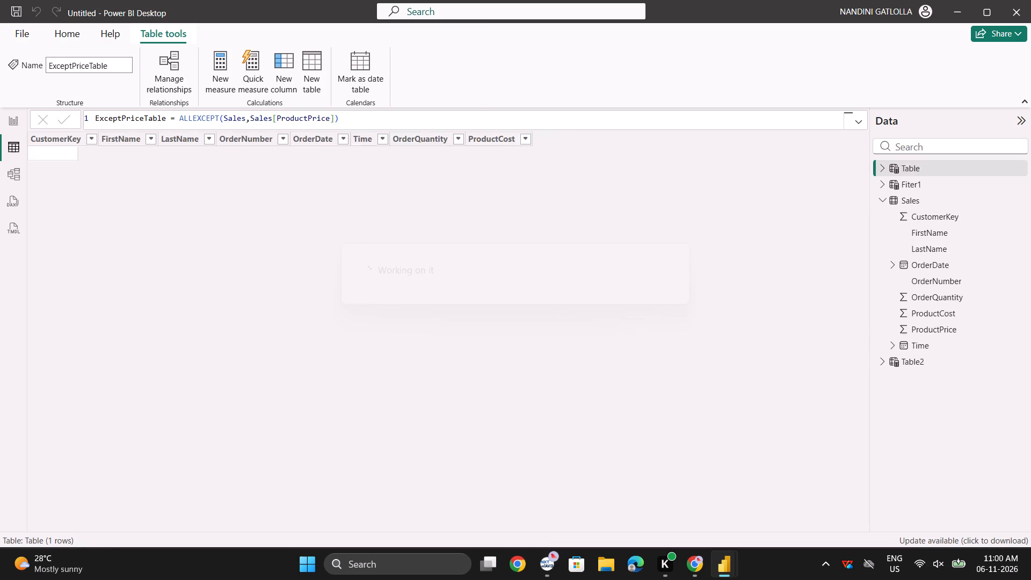
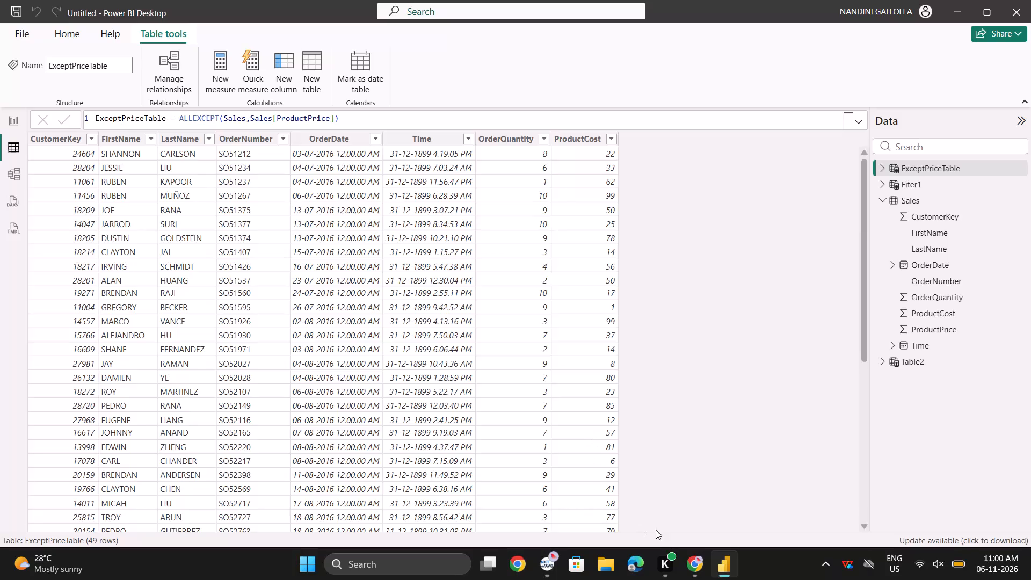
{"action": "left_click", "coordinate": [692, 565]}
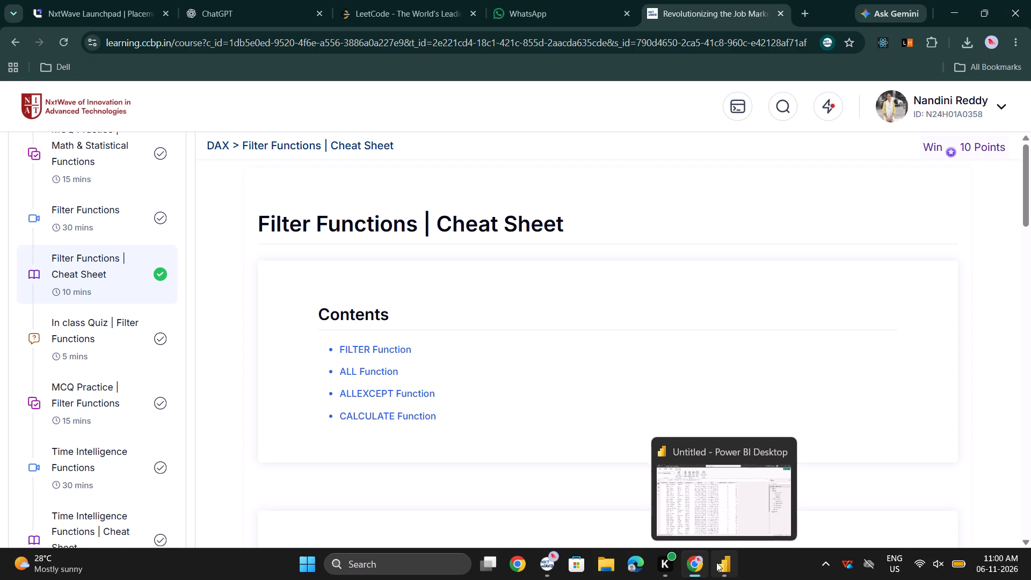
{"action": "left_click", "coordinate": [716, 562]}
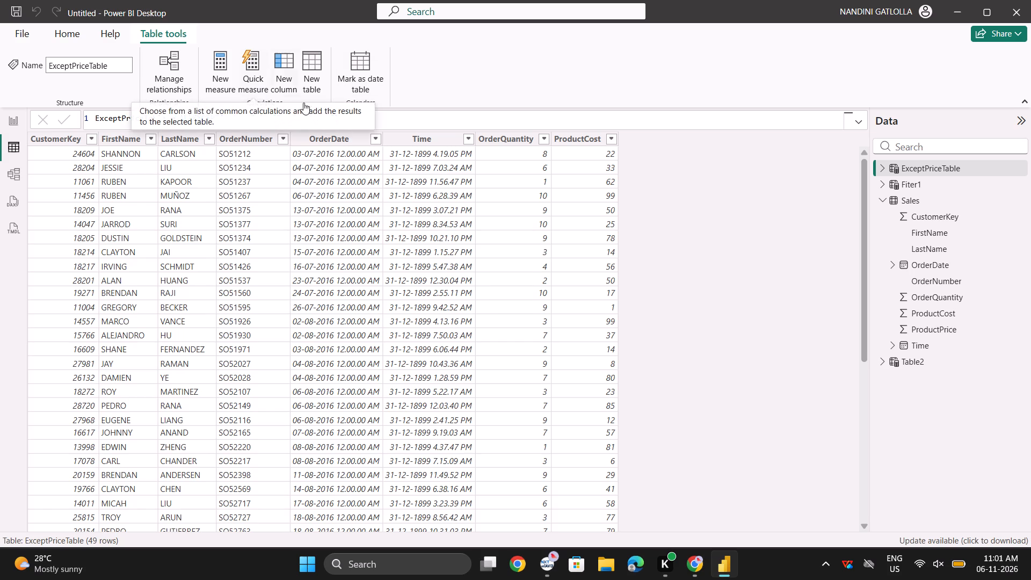
Add a new measure to the Sales table and open its formula for editing.
{"action": "left_click", "coordinate": [891, 202]}
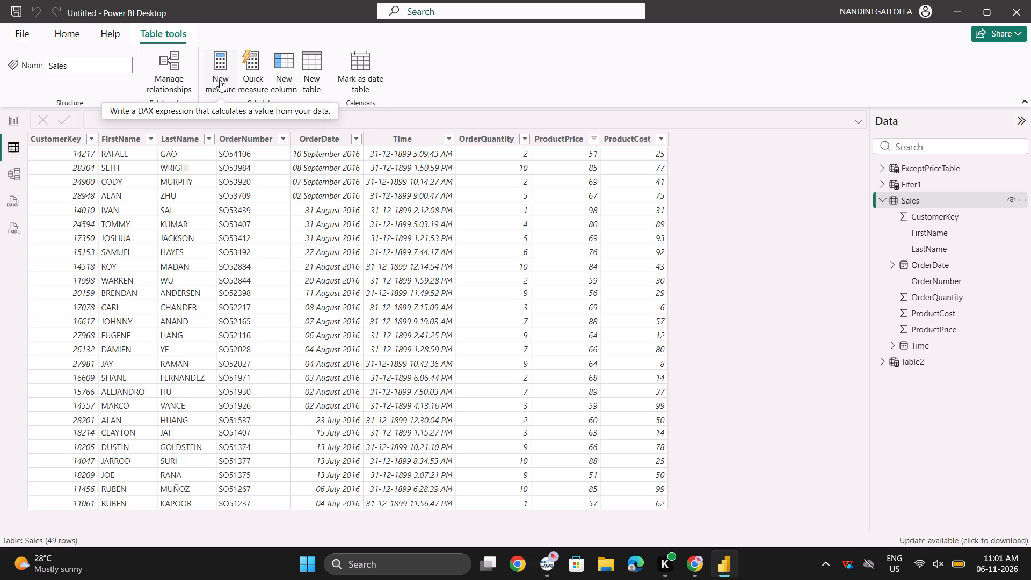
{"action": "double_click", "coordinate": [220, 80]}
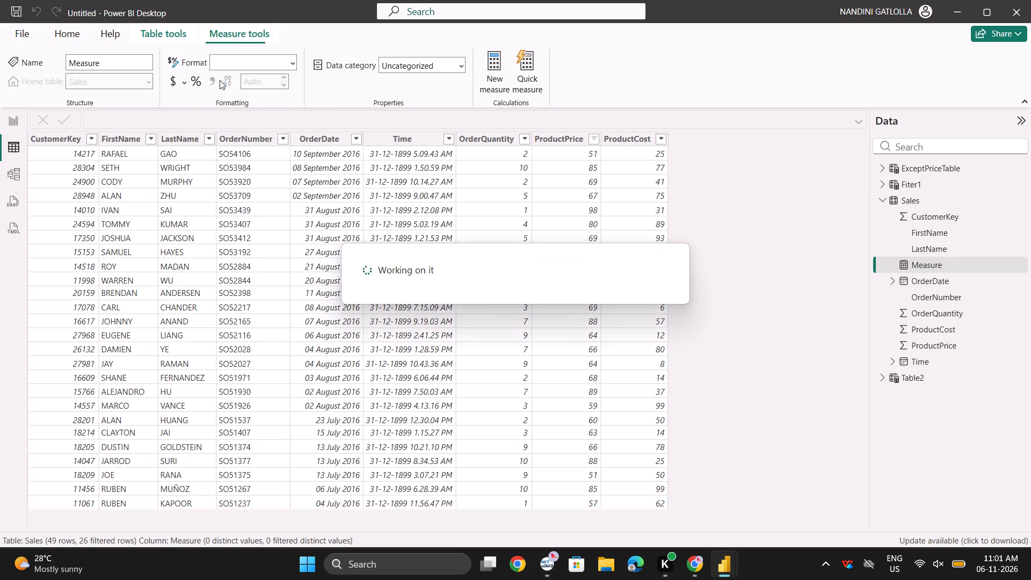
{"action": "left_click", "coordinate": [192, 119]}
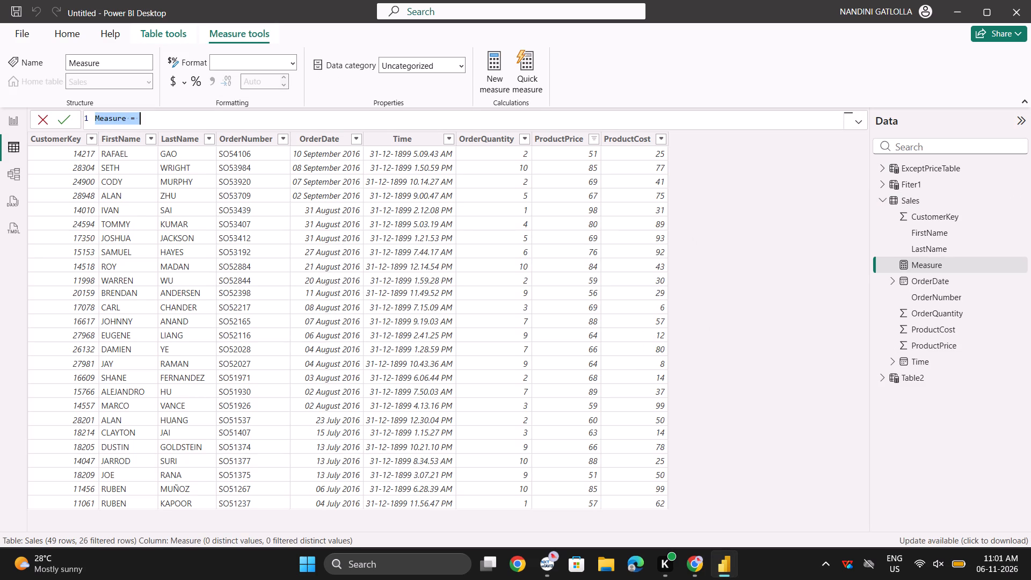
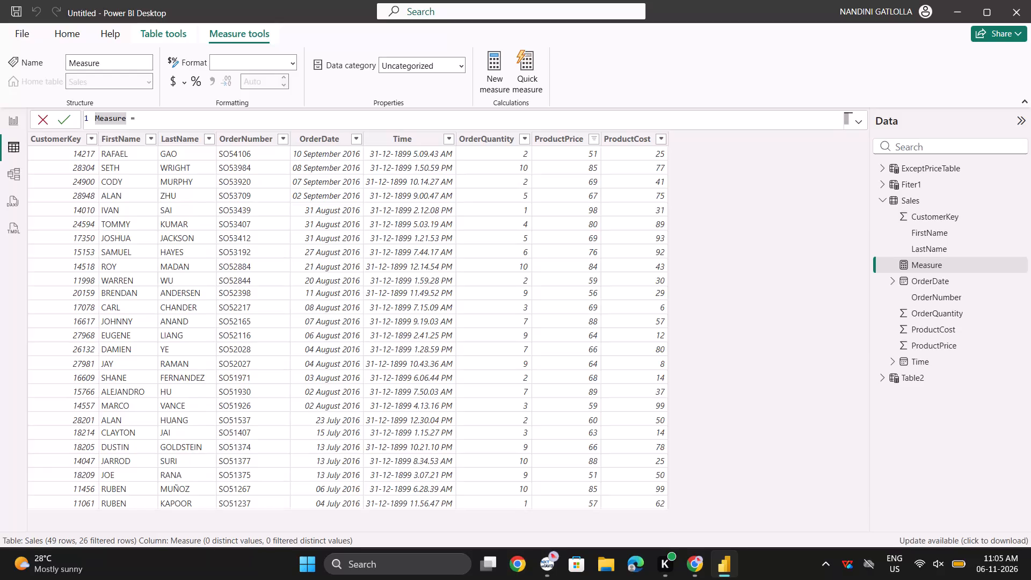
Change the new measure's name in its formula to Measure1.
{"action": "key", "text": "Right"}
{"action": "key", "text": "Right"}
{"action": "key", "text": "Right"}
{"action": "key", "text": "Right"}
{"action": "key", "text": "Right"}
{"action": "key", "text": "Right"}
{"action": "key", "text": "1"}
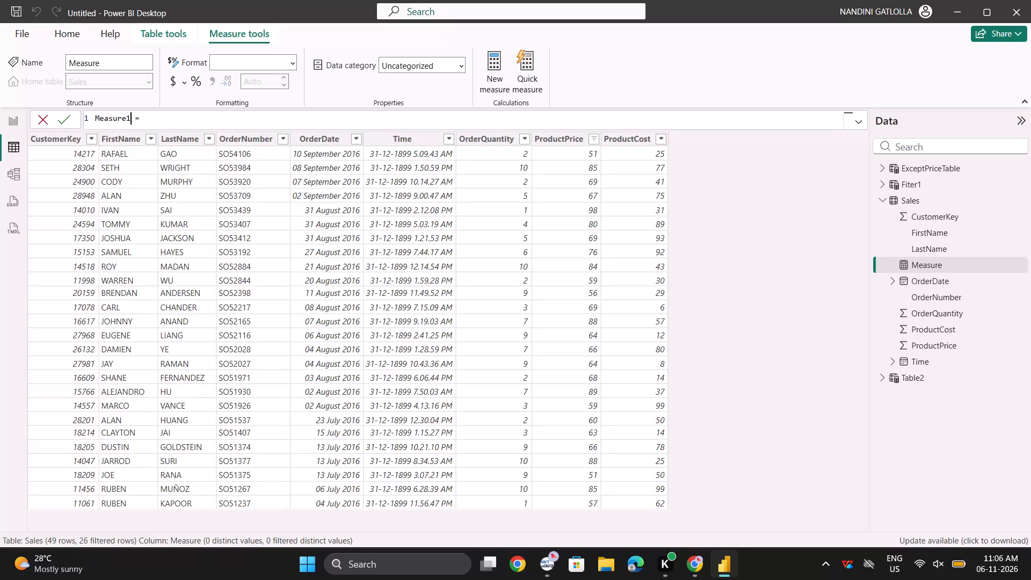
Write a CALCULATE function in Measure1 with an empty first argument and the filter Sales[OrderQuantity] > 1.
{"action": "key", "text": "Right"}
{"action": "key", "text": "Right"}
{"action": "key", "text": "space"}
{"action": "type", "text": "CALCULATE"}
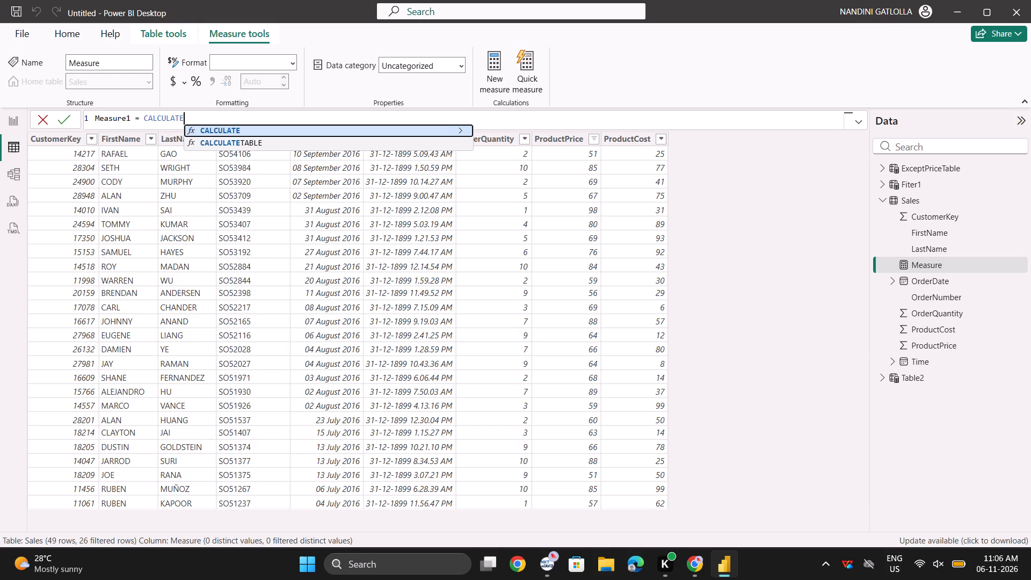
{"action": "type", "text": "()"}
{"action": "key", "text": "Left"}
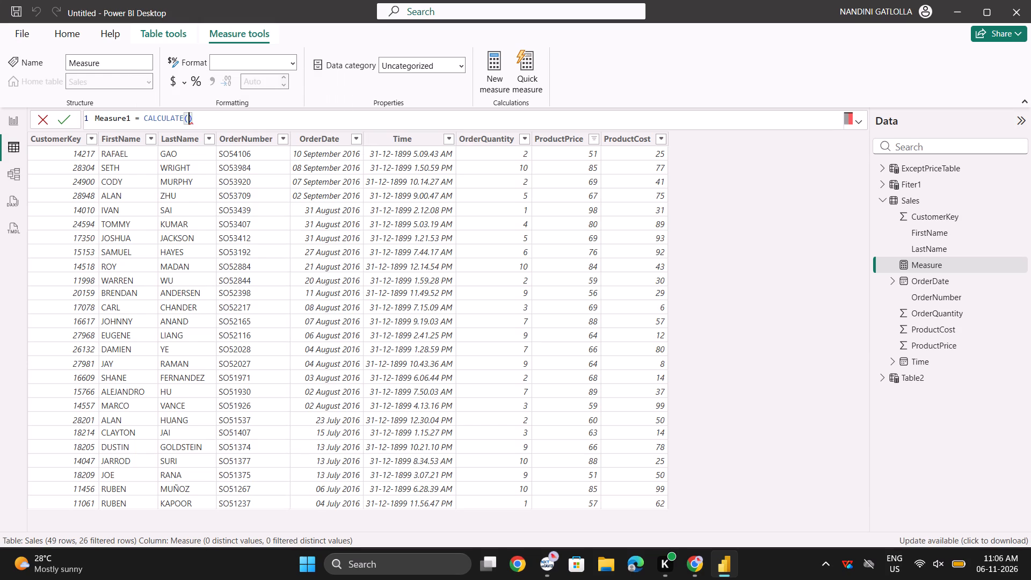
{"action": "key", "text": "comma"}
{"action": "key", "text": "Left"}
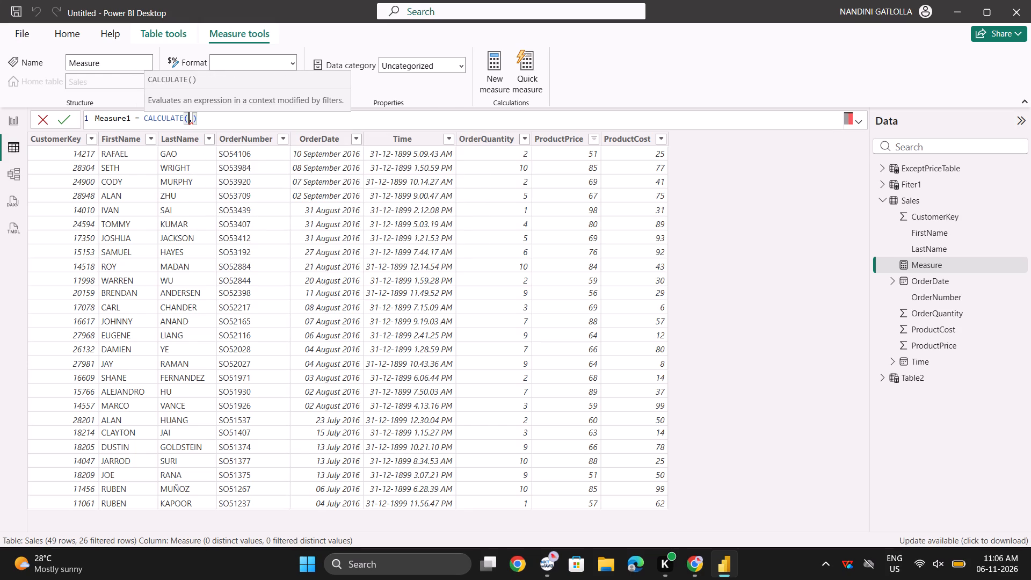
{"action": "key", "text": "Right"}
{"action": "type", "text": "Sales"}
{"action": "key", "text": "Down"}
{"action": "key", "text": "Down"}
{"action": "key", "text": "Down"}
{"action": "key", "text": "Down"}
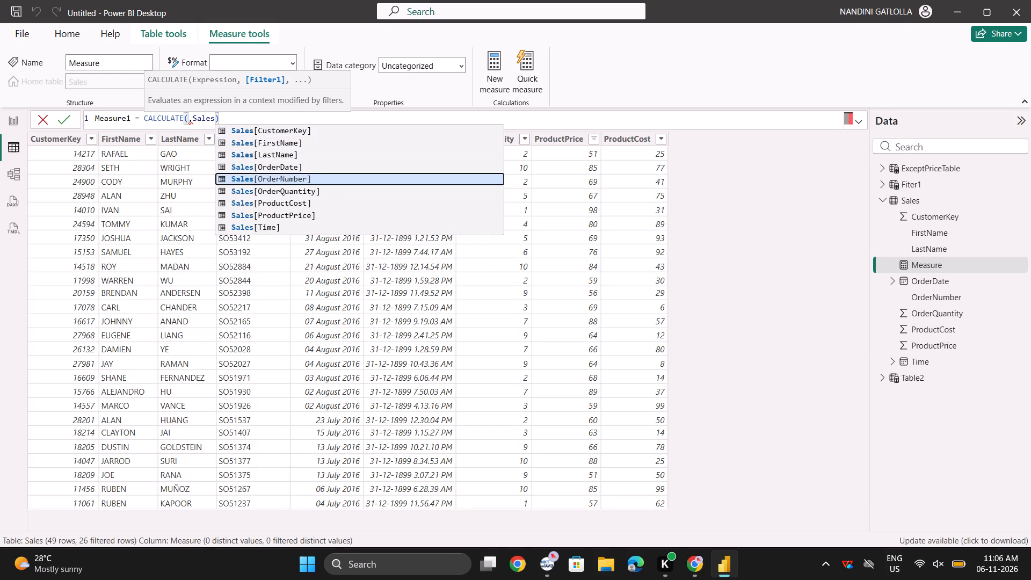
{"action": "key", "text": "Down"}
{"action": "key", "text": "Return"}
{"action": "key", "text": "space"}
{"action": "type", "text": "> 1"}
Insert count(Sales[OrderQuantity]) as the CALCULATE expression before the filter and commit the measure.
{"action": "key", "text": "Left"}
{"action": "key", "text": "Left"}
{"action": "key", "text": "Left"}
{"action": "key", "text": "Left"}
{"action": "key", "text": "Left"}
{"action": "key", "text": "Left"}
{"action": "key", "text": "Left"}
{"action": "key", "text": "Left"}
{"action": "key", "text": "Left"}
{"action": "key", "text": "Left"}
{"action": "key", "text": "Left"}
{"action": "key", "text": "Left"}
{"action": "key", "text": "Left"}
{"action": "key", "text": "Left"}
{"action": "key", "text": "Left"}
{"action": "key", "text": "Left"}
{"action": "key", "text": "Left"}
{"action": "key", "text": "Left"}
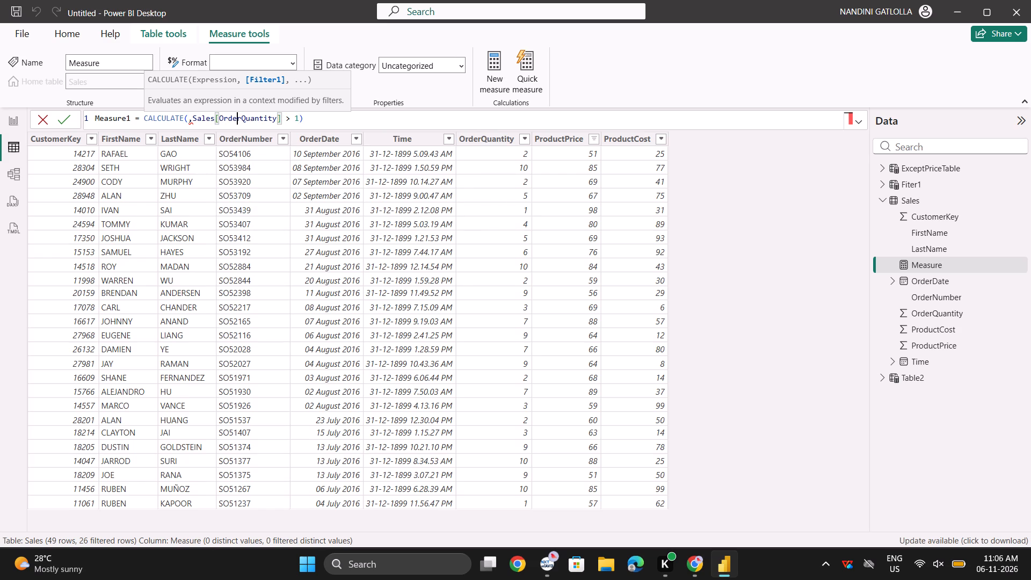
{"action": "key", "text": "Left"}
{"action": "key", "text": "Left"}
{"action": "key", "text": "Left"}
{"action": "key", "text": "Left"}
{"action": "key", "text": "Left"}
{"action": "key", "text": "Left"}
{"action": "key", "text": "Left"}
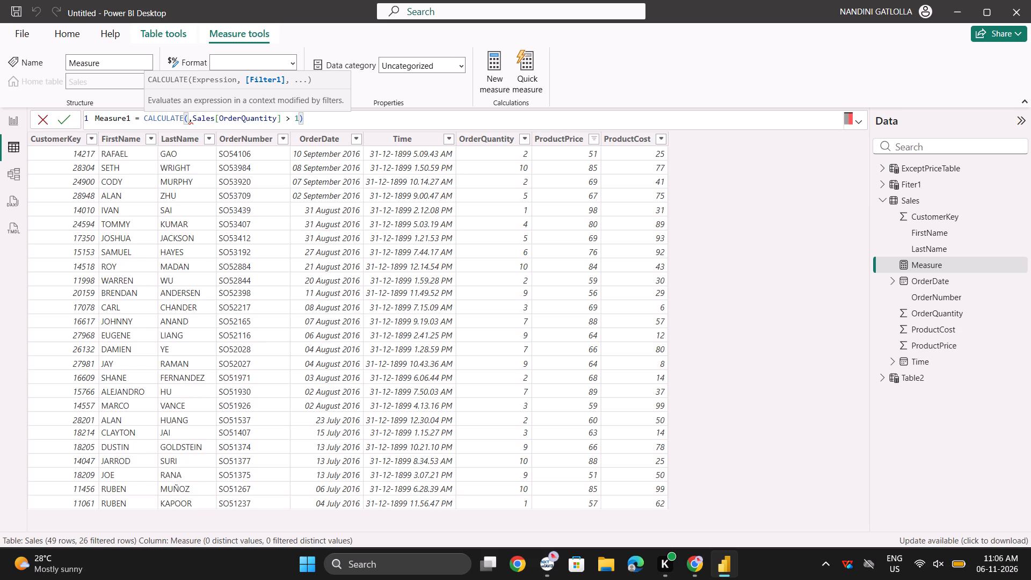
{"action": "type", "text": "count"}
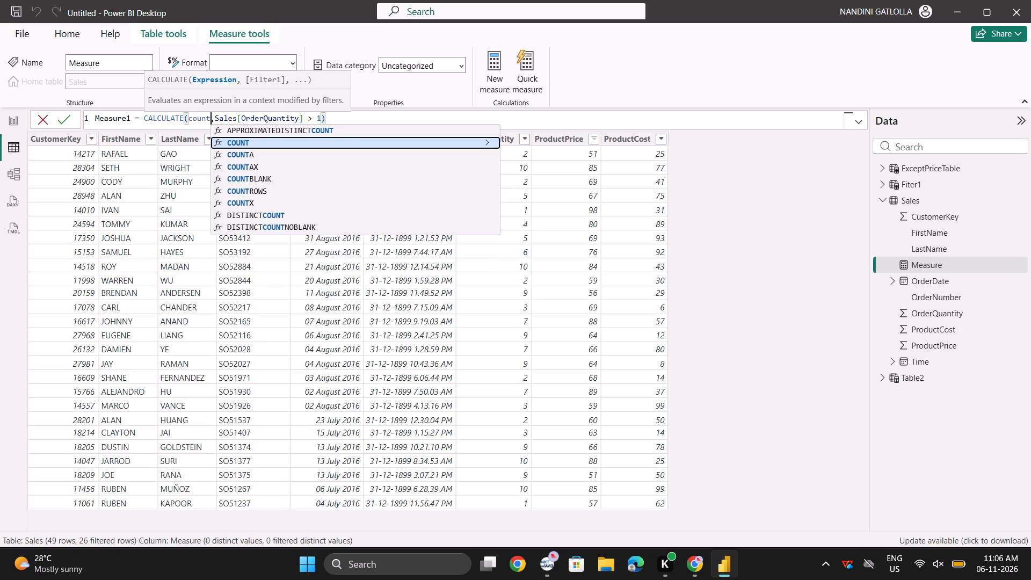
{"action": "type", "text": "()"}
{"action": "key", "text": "Left"}
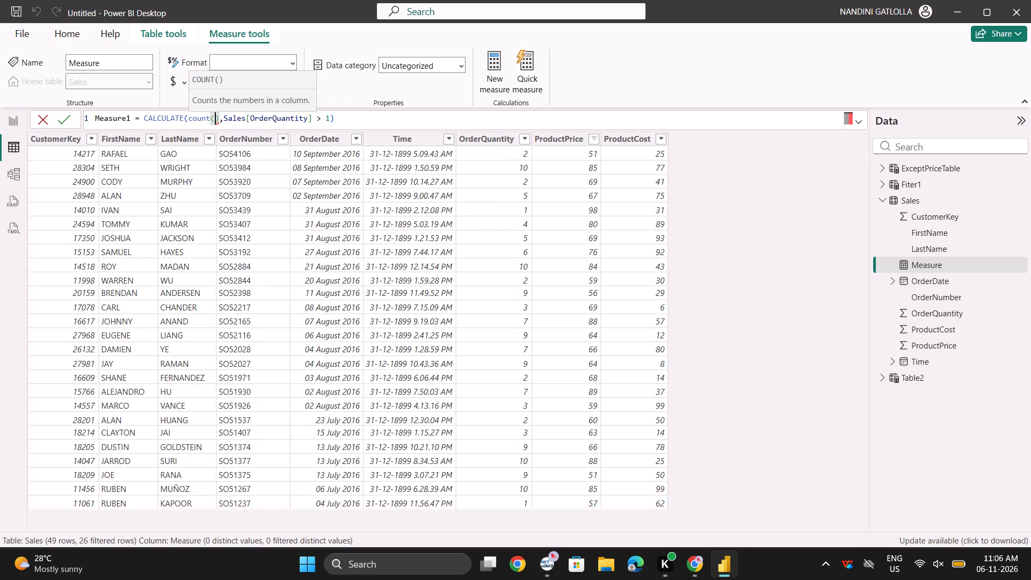
{"action": "type", "text": "sales"}
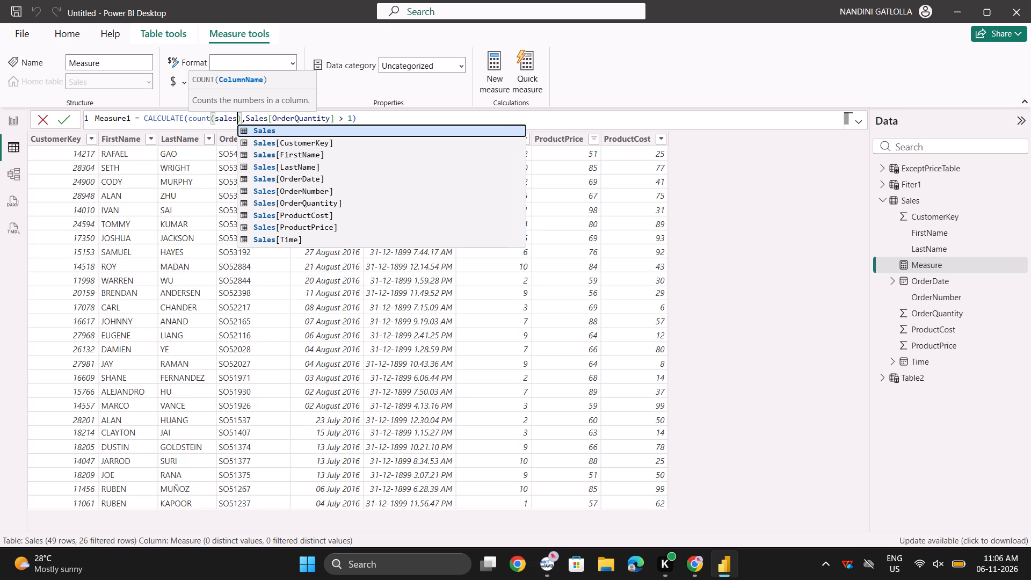
{"action": "key", "text": "Down"}
{"action": "key", "text": "Down"}
{"action": "key", "text": "Down"}
{"action": "key", "text": "Down"}
{"action": "key", "text": "Down"}
{"action": "key", "text": "Down"}
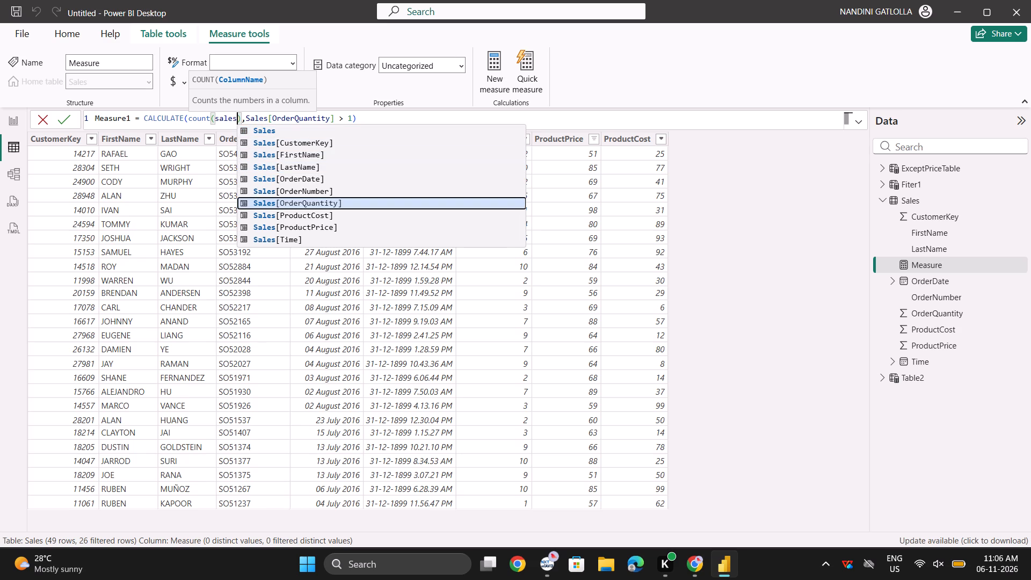
{"action": "key", "text": "Return"}
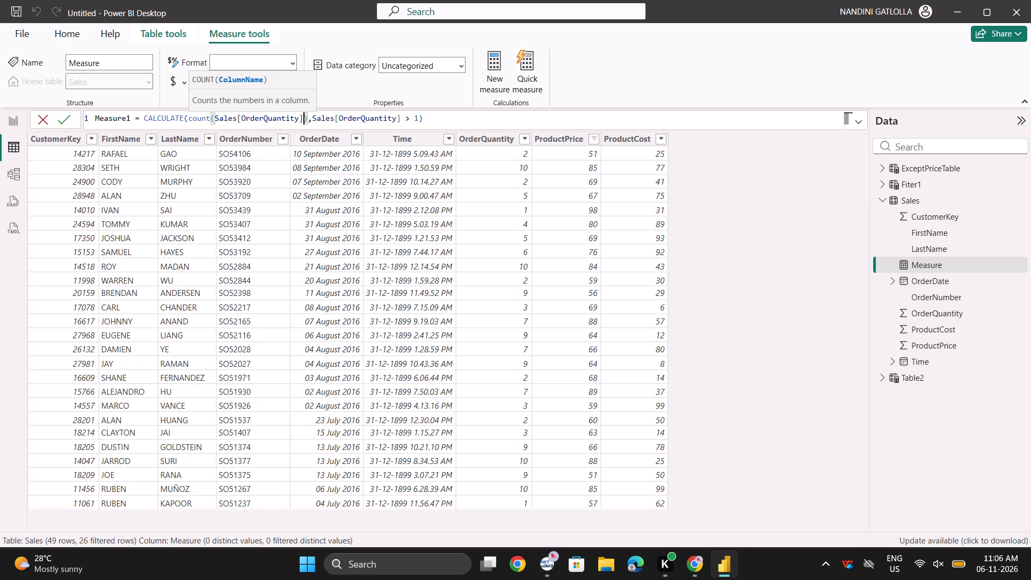
{"action": "key", "text": "End"}
{"action": "key", "text": "Return"}
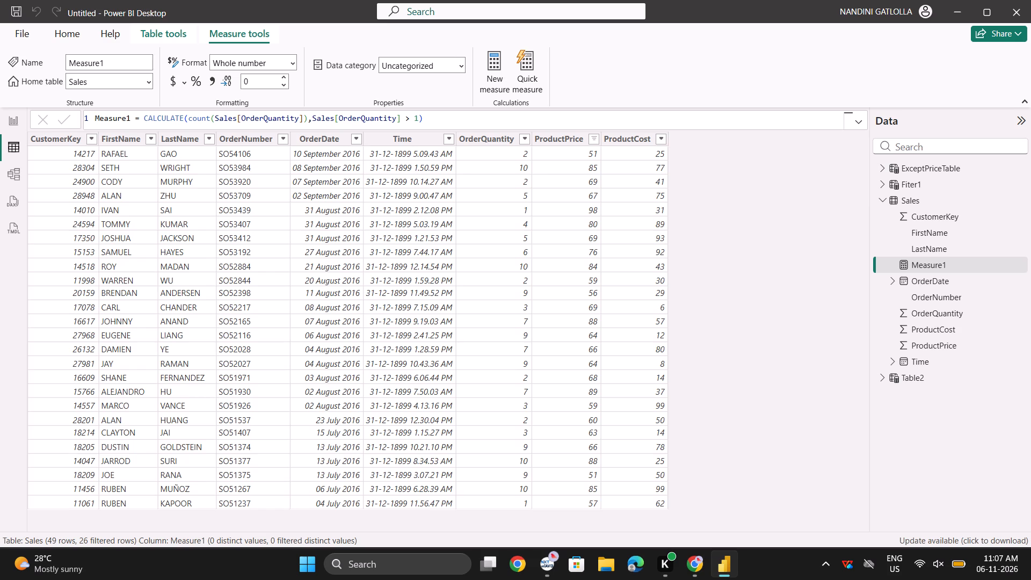
Rewrite the count function name in the Measure1 formula in capitals as COUNT and commit it.
{"action": "double_click", "coordinate": [192, 119]}
{"action": "type", "text": "COUNT"}
{"action": "key", "text": "Return"}
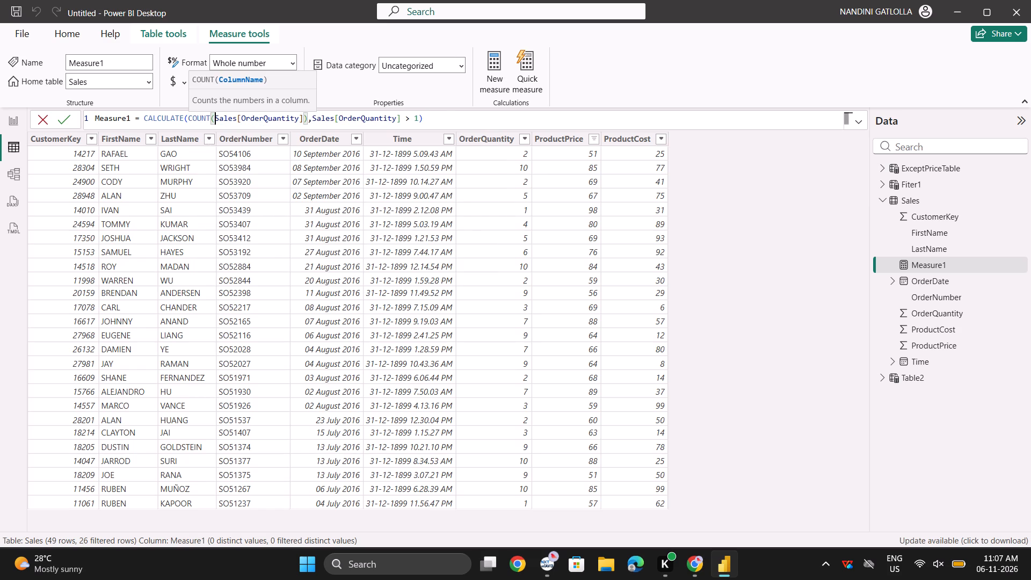
{"action": "key", "text": "Return"}
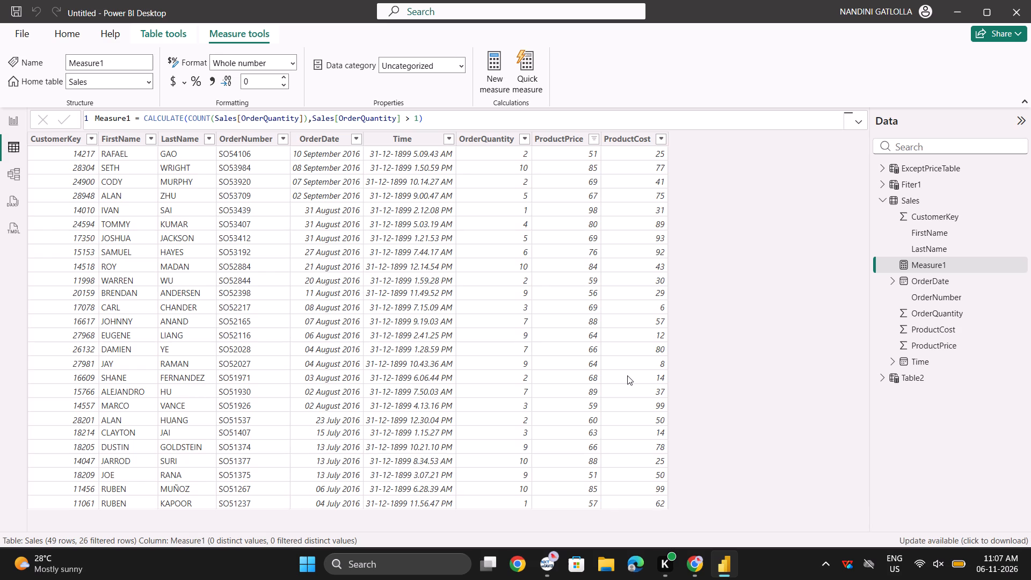
Remove the spaces around the greater-than sign so the filter reads Sales[OrderQuantity]>1, and commit the formula.
{"action": "left_click", "coordinate": [415, 117]}
{"action": "key", "text": "BackSpace"}
{"action": "key", "text": "Left"}
{"action": "key", "text": "Left"}
{"action": "key", "text": "Right"}
{"action": "key", "text": "BackSpace"}
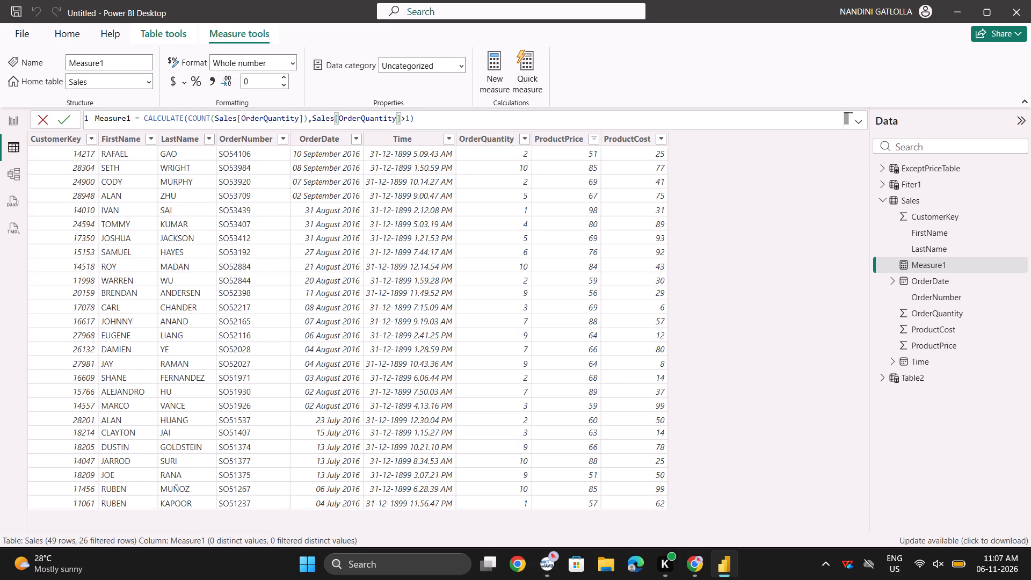
{"action": "key", "text": "Return"}
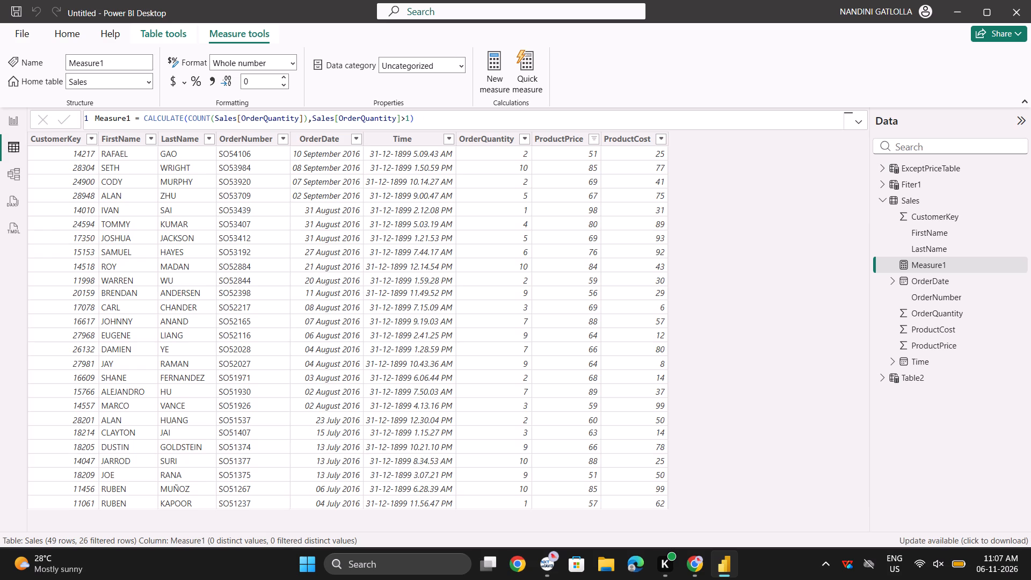
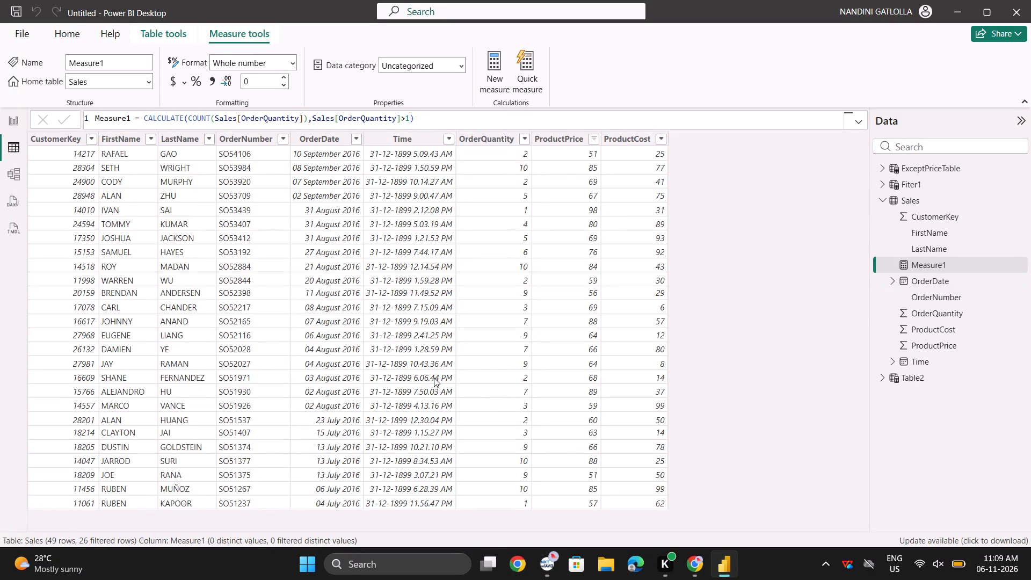
Inspect Measure1 and the OrderQuantity column in the Sales table to check the measure against its source data.
{"action": "left_click", "coordinate": [909, 199]}
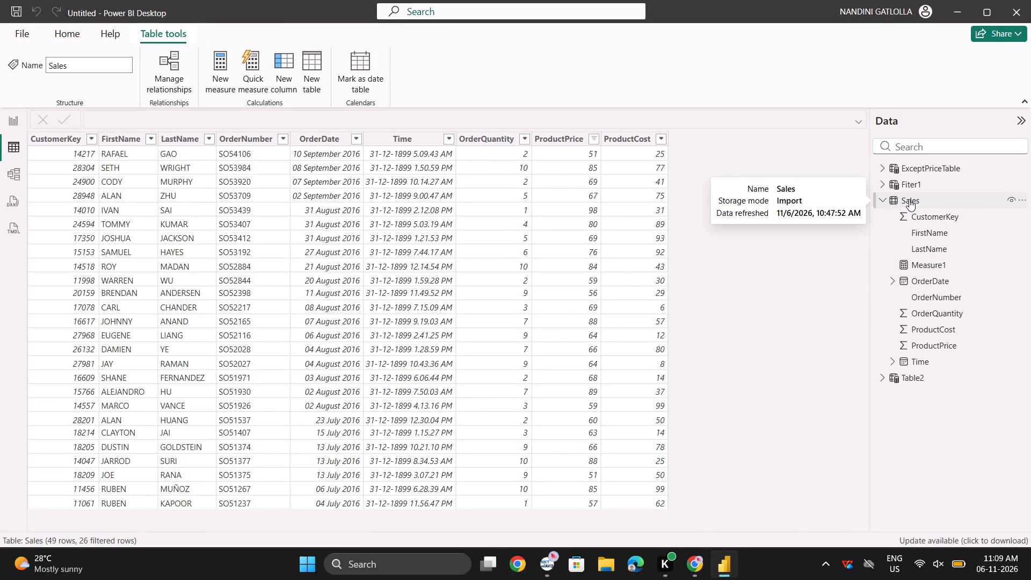
{"action": "left_click", "coordinate": [909, 199]}
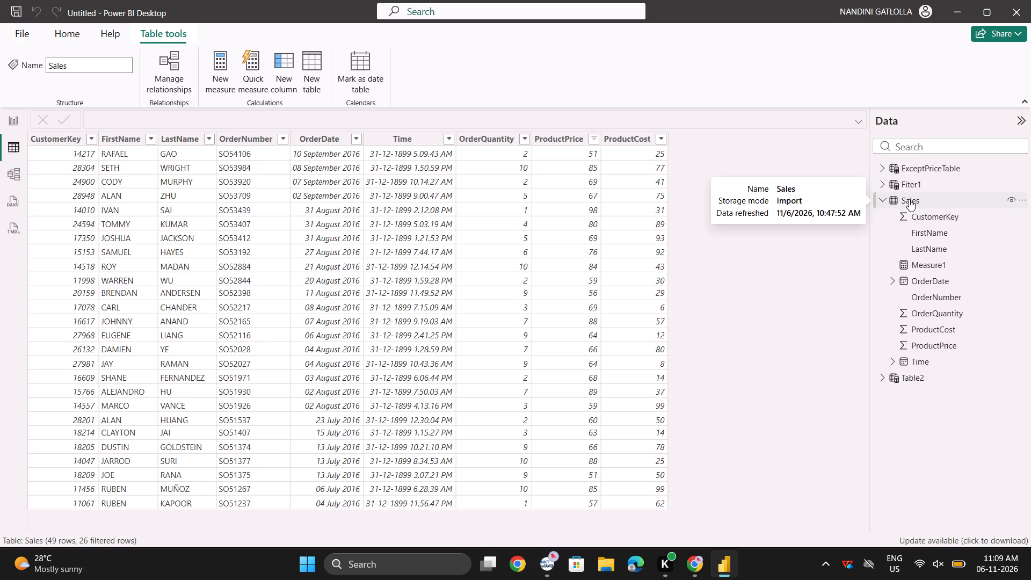
{"action": "left_click", "coordinate": [930, 271]}
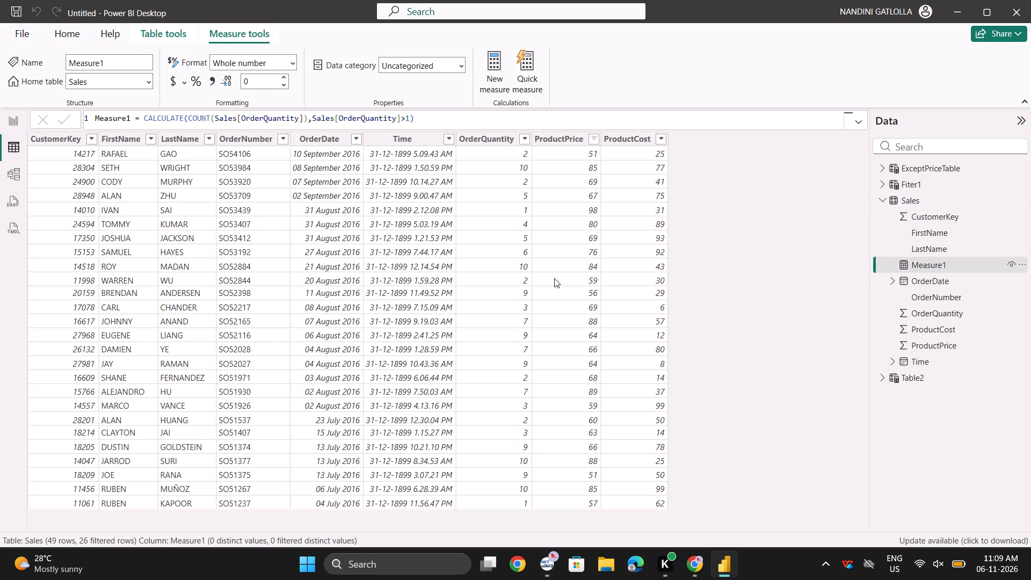
{"action": "double_click", "coordinate": [949, 267]}
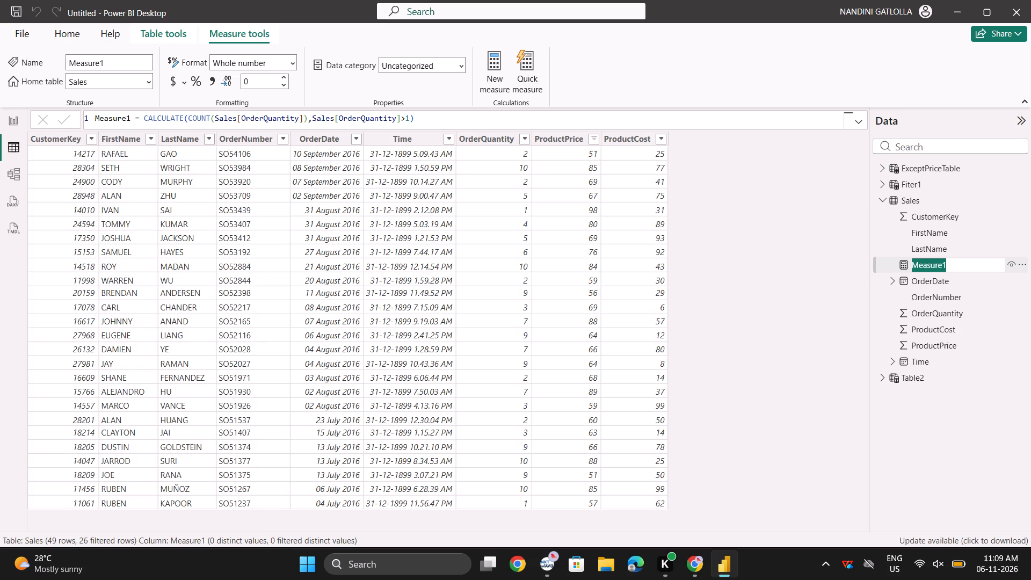
{"action": "left_click", "coordinate": [960, 265]}
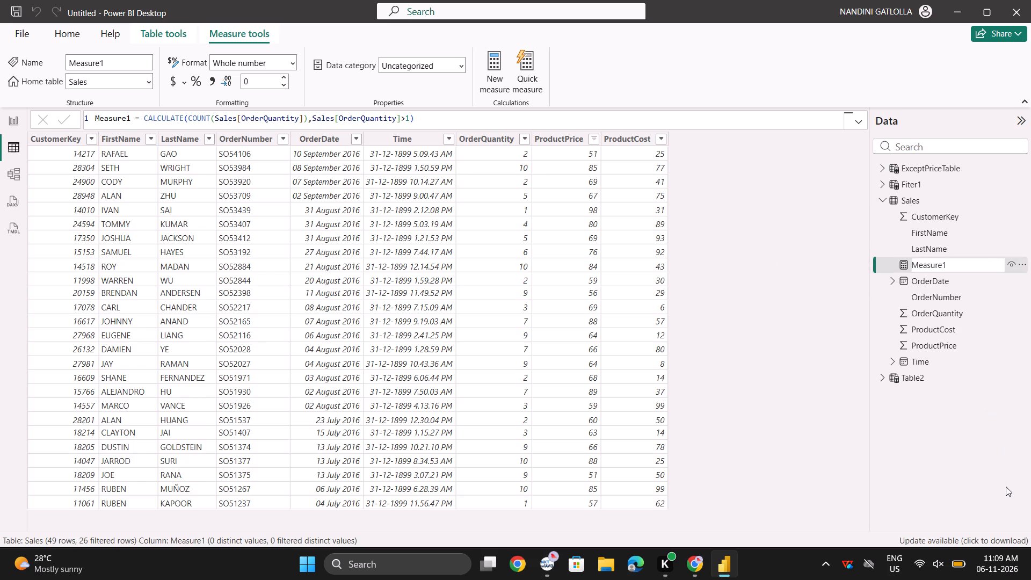
{"action": "left_click", "coordinate": [1006, 487]}
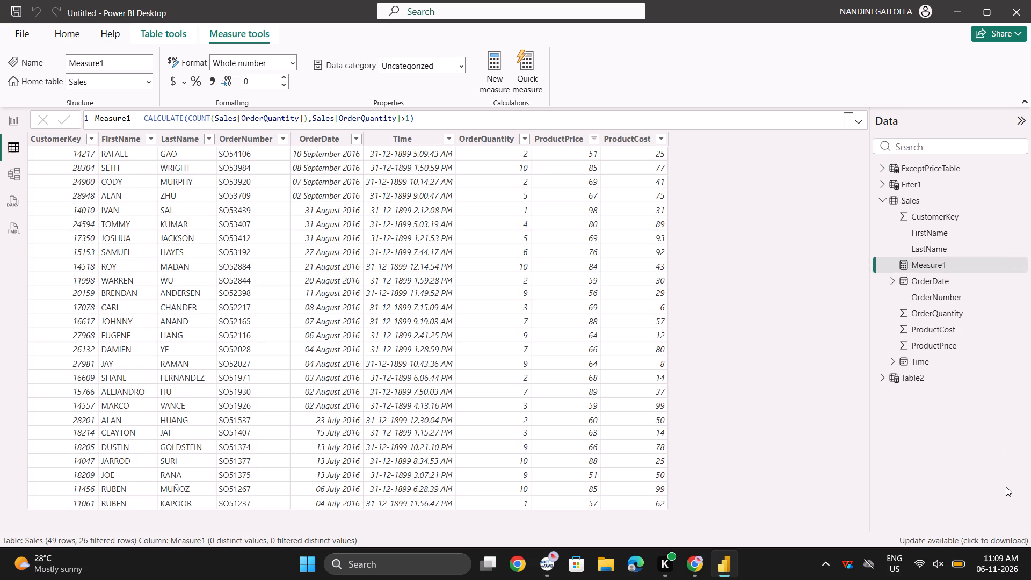
{"action": "left_click", "coordinate": [949, 307]}
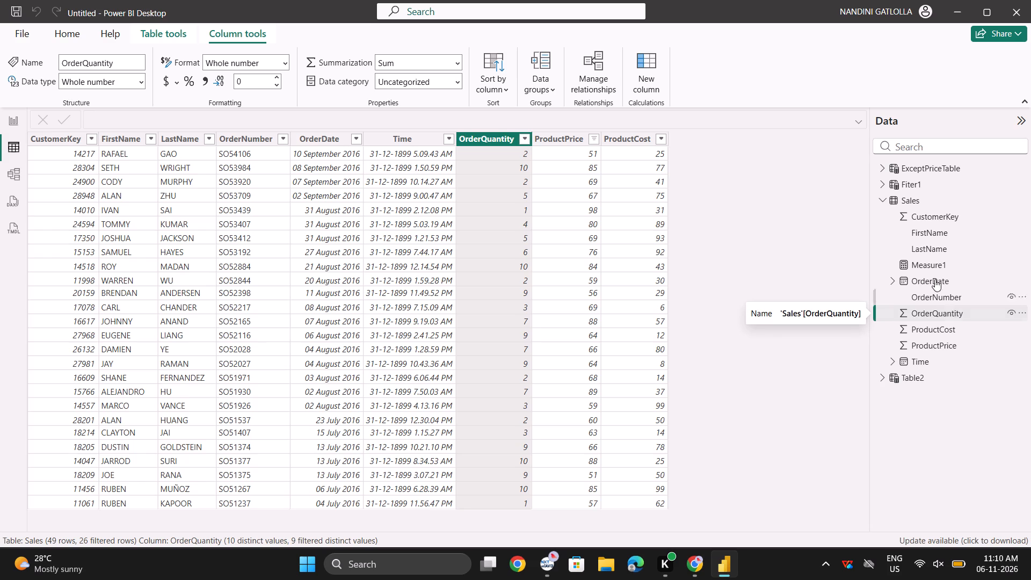
{"action": "left_click", "coordinate": [926, 257]}
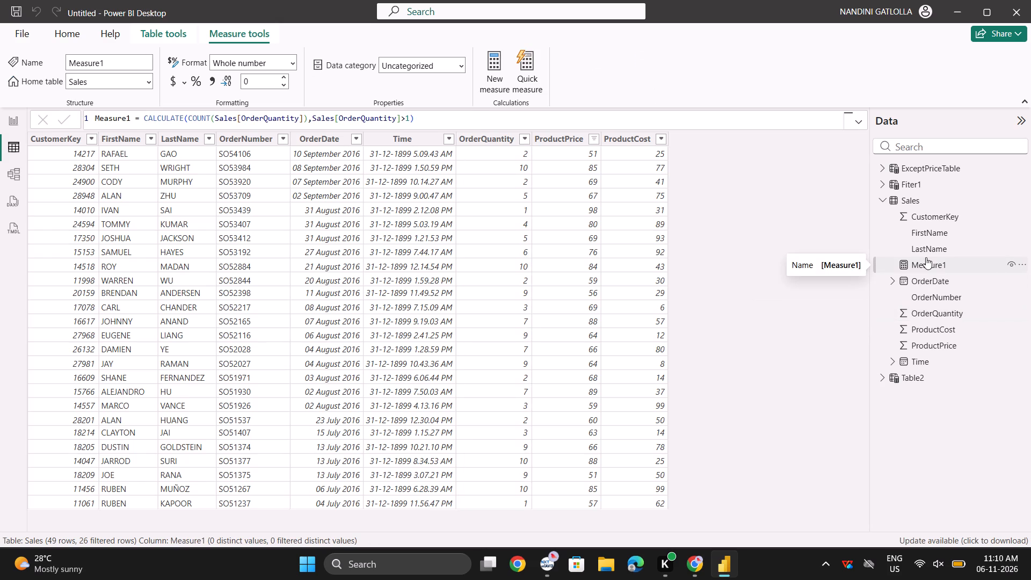
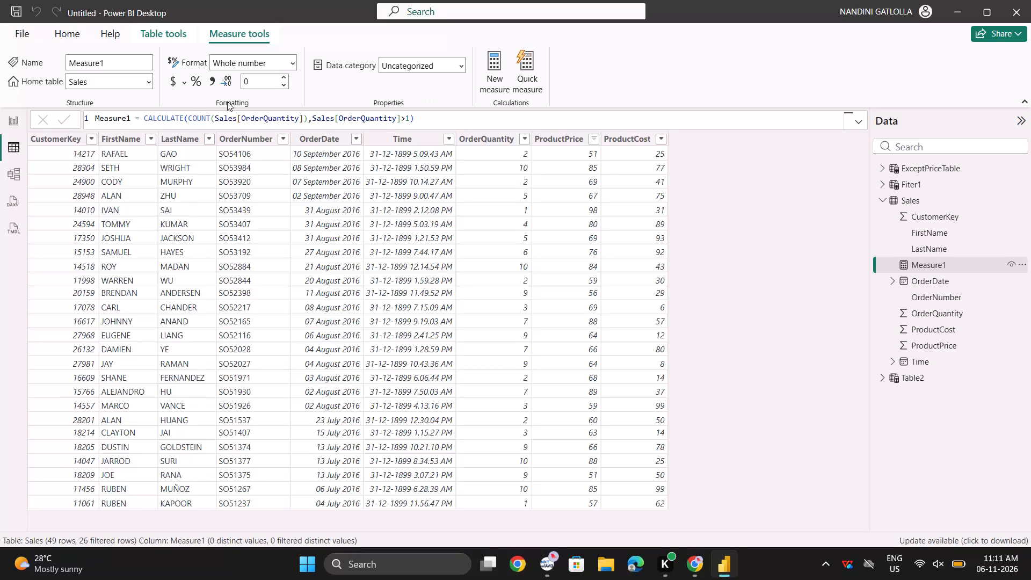
Add a table visual to the report page with the OrderDate hierarchy and Measure1 from Sales as its columns.
{"action": "left_click", "coordinate": [12, 121]}
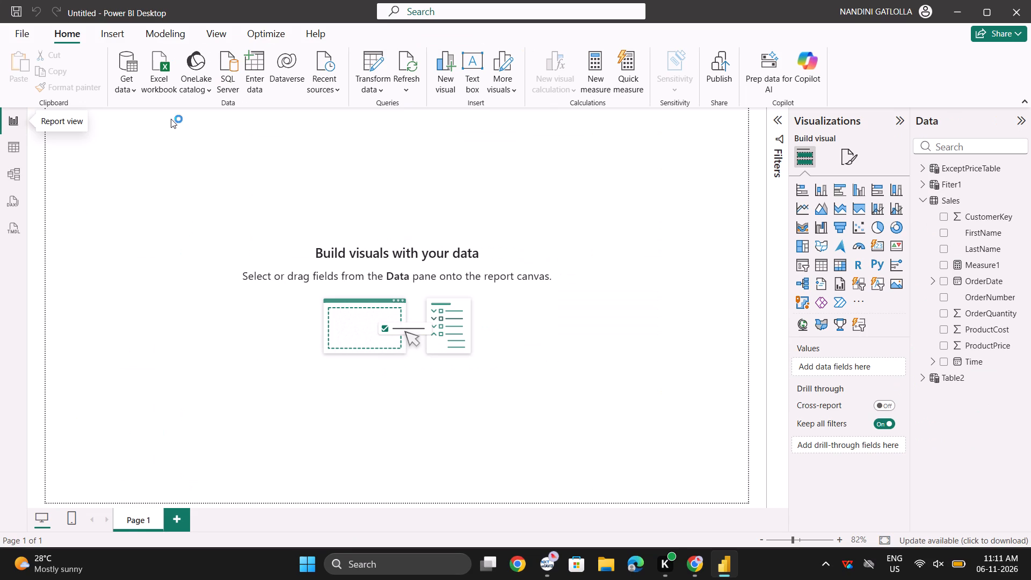
{"action": "left_click", "coordinate": [822, 266]}
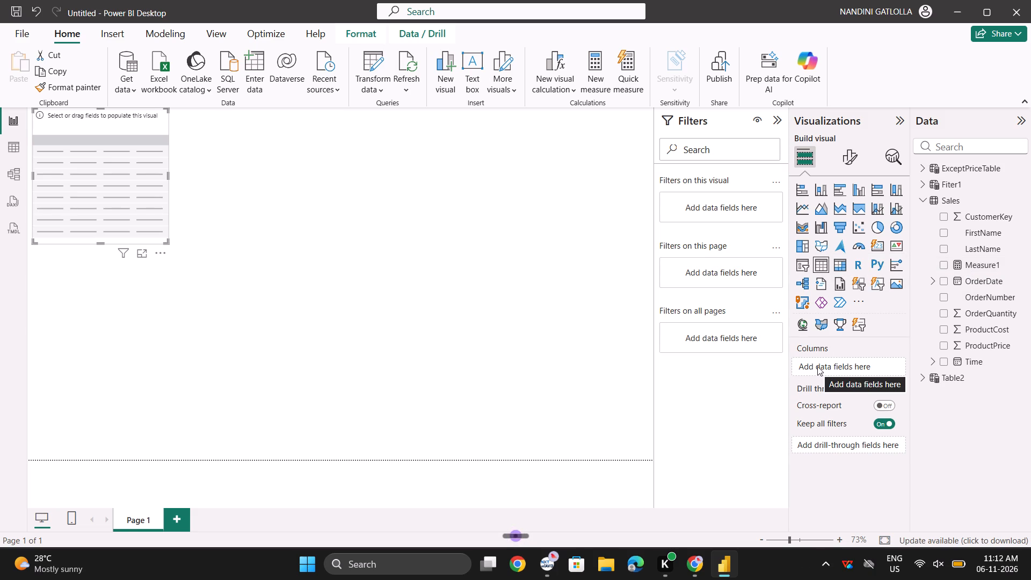
{"action": "left_click_drag", "start_coordinate": [982, 281], "coordinate": [845, 354]}
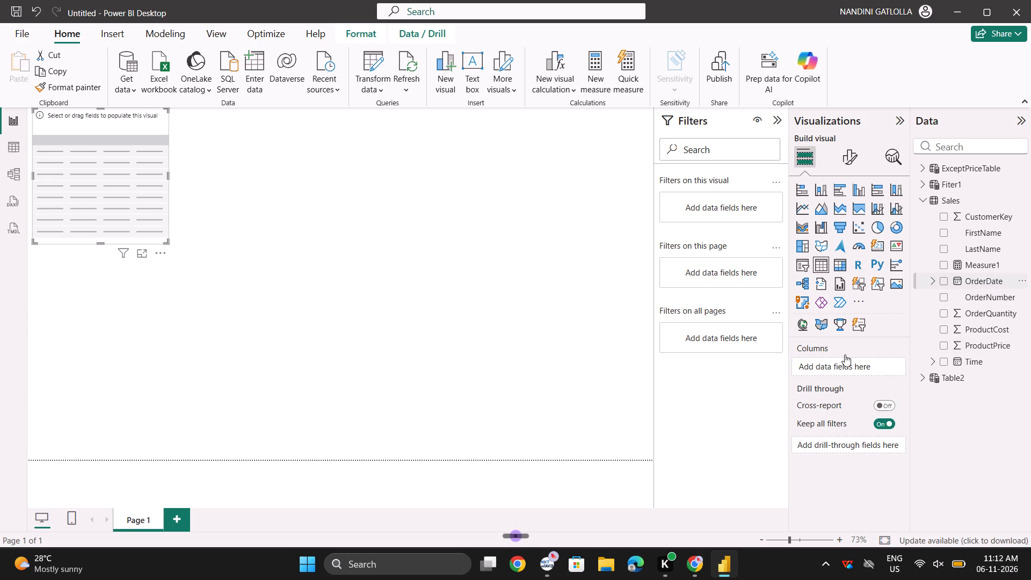
{"action": "left_click_drag", "start_coordinate": [845, 354], "coordinate": [832, 364]}
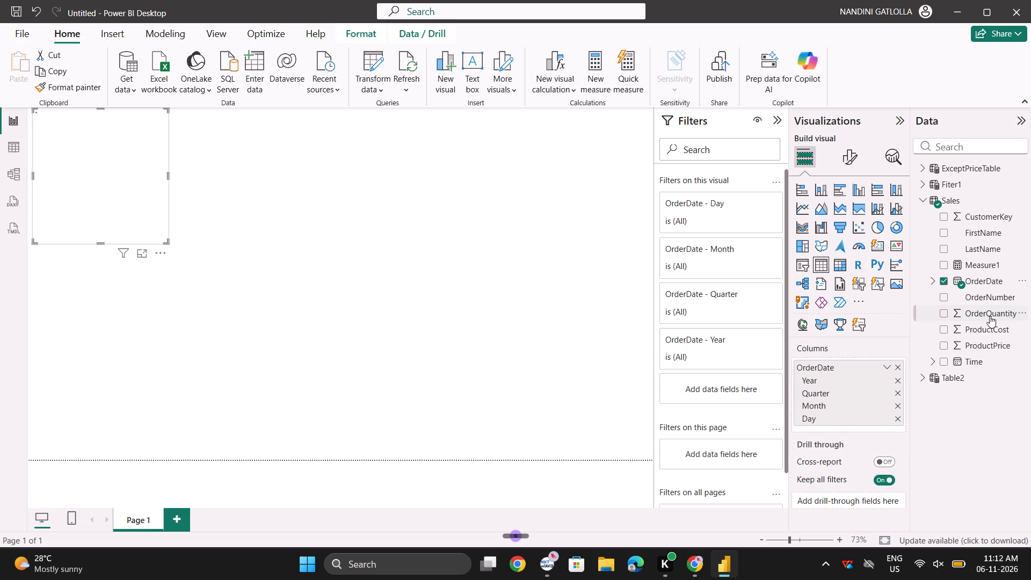
{"action": "left_click_drag", "start_coordinate": [975, 263], "coordinate": [850, 427]}
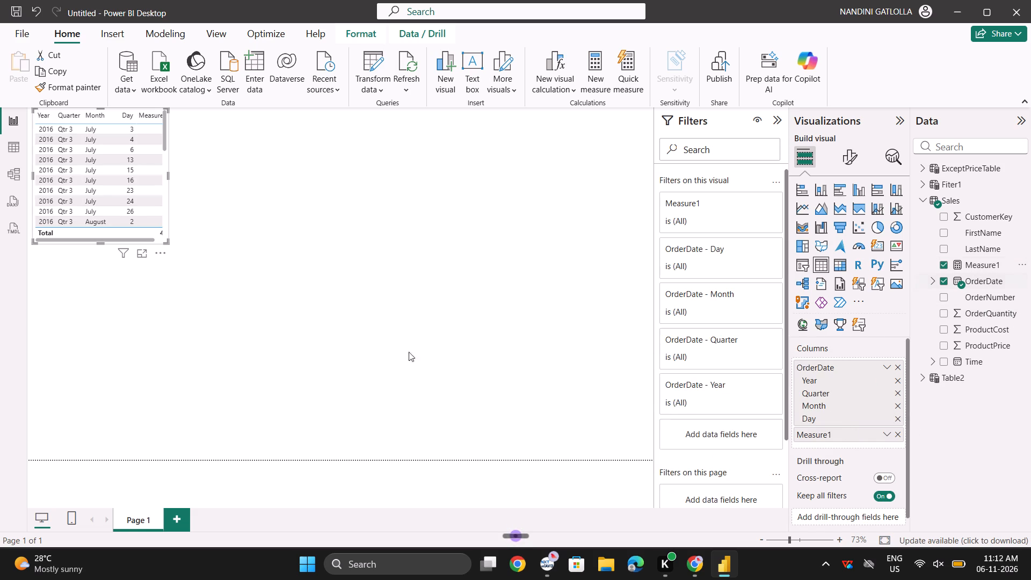
Move the table visual toward the middle of the page and enlarge it in width and height to fit all its columns and more rows.
{"action": "left_click_drag", "start_coordinate": [135, 142], "coordinate": [299, 260]}
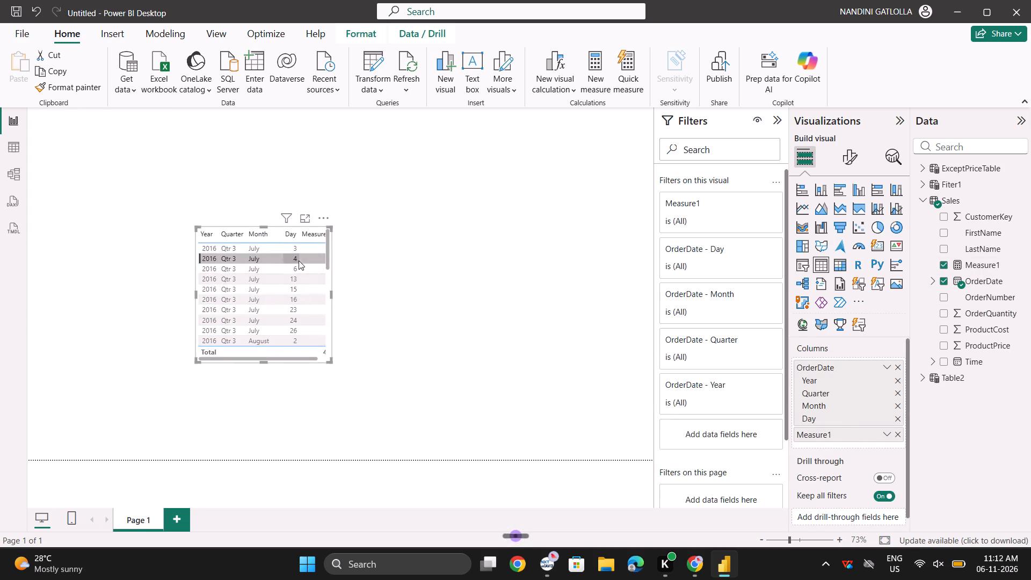
{"action": "left_click_drag", "start_coordinate": [331, 294], "coordinate": [457, 322]}
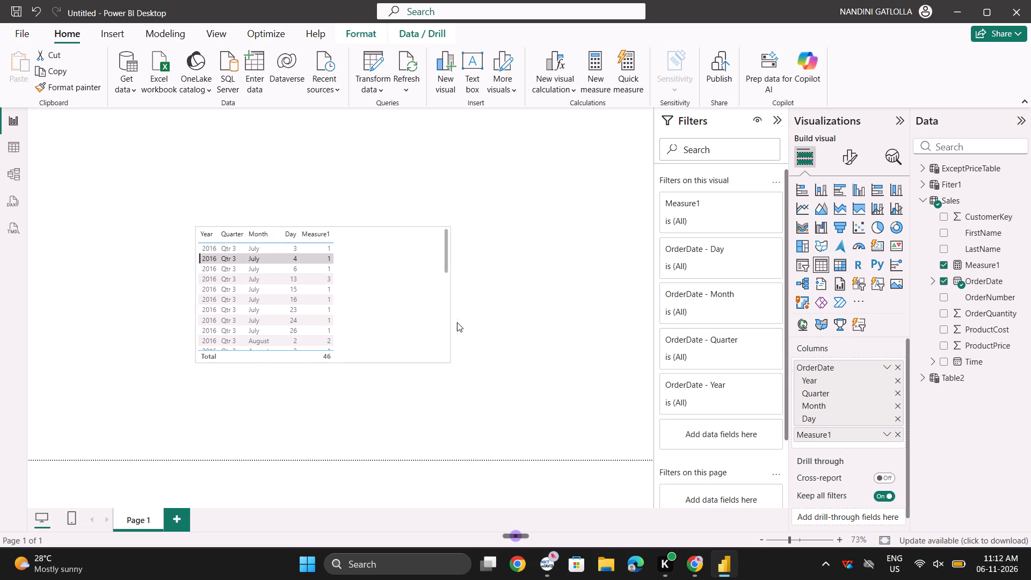
{"action": "left_click_drag", "start_coordinate": [457, 322], "coordinate": [458, 322]}
{"action": "left_click_drag", "start_coordinate": [325, 360], "coordinate": [337, 414]}
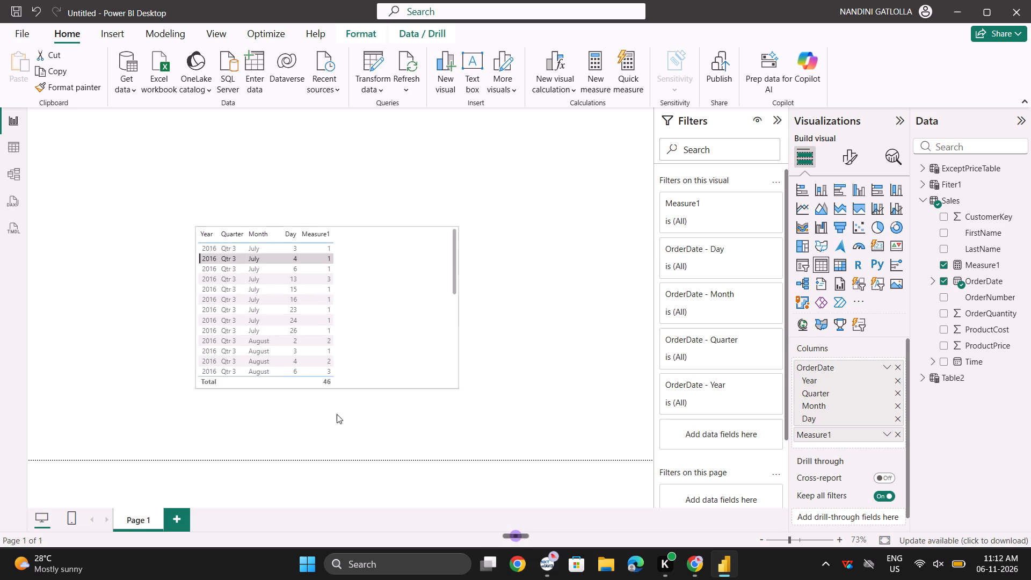
{"action": "left_click_drag", "start_coordinate": [337, 414], "coordinate": [337, 443]}
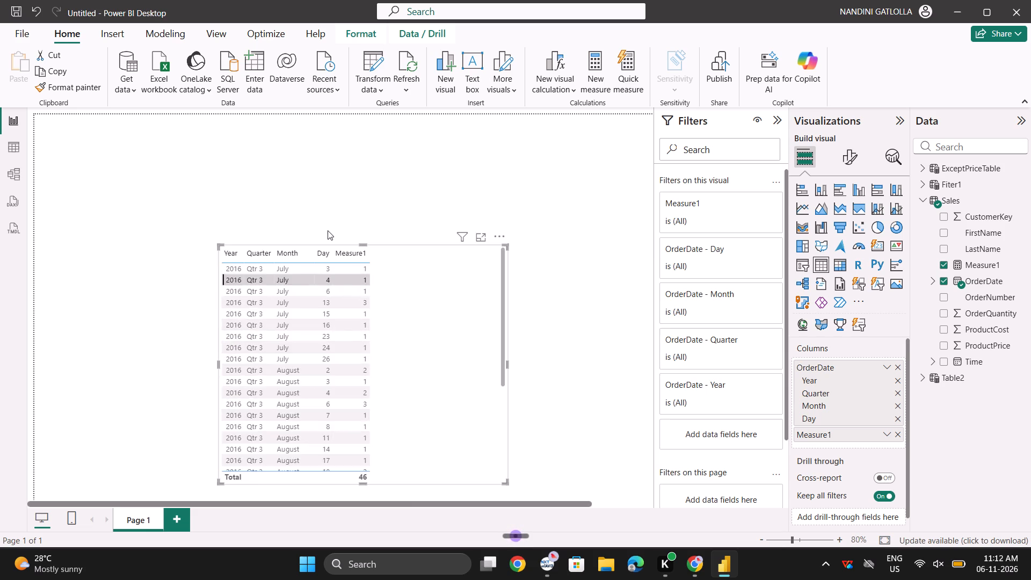
{"action": "scroll", "coordinate": [328, 230], "scroll_direction": "down", "scroll_amount": 4}
{"action": "scroll", "coordinate": [328, 230], "scroll_direction": "up", "scroll_amount": 1}
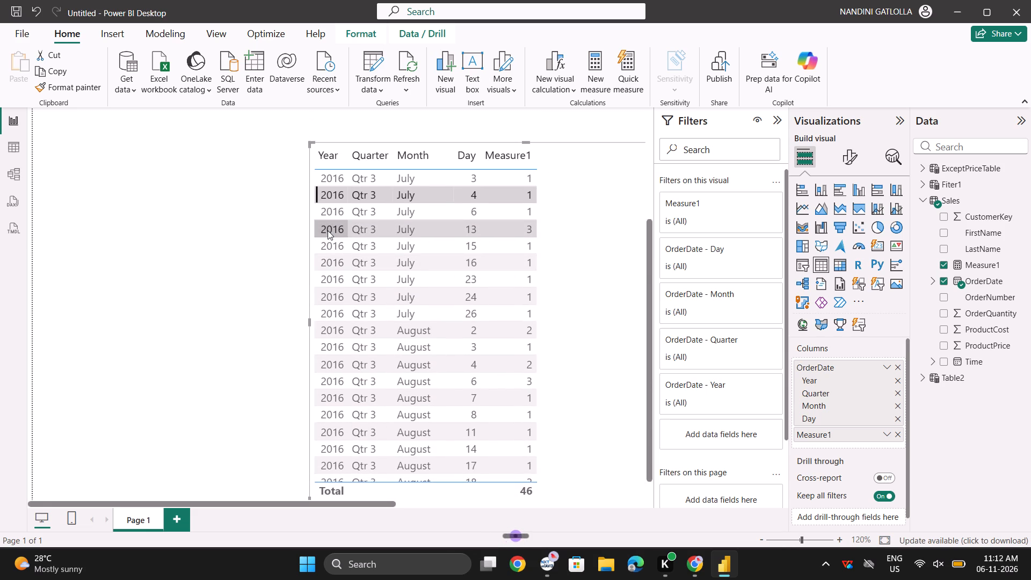
{"action": "scroll", "coordinate": [328, 230], "scroll_direction": "left", "scroll_amount": 1}
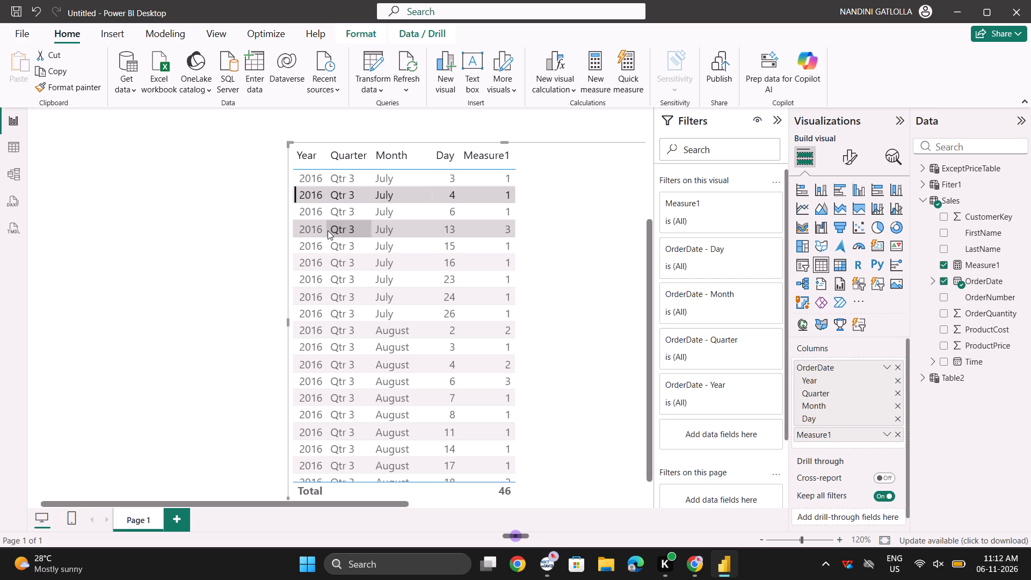
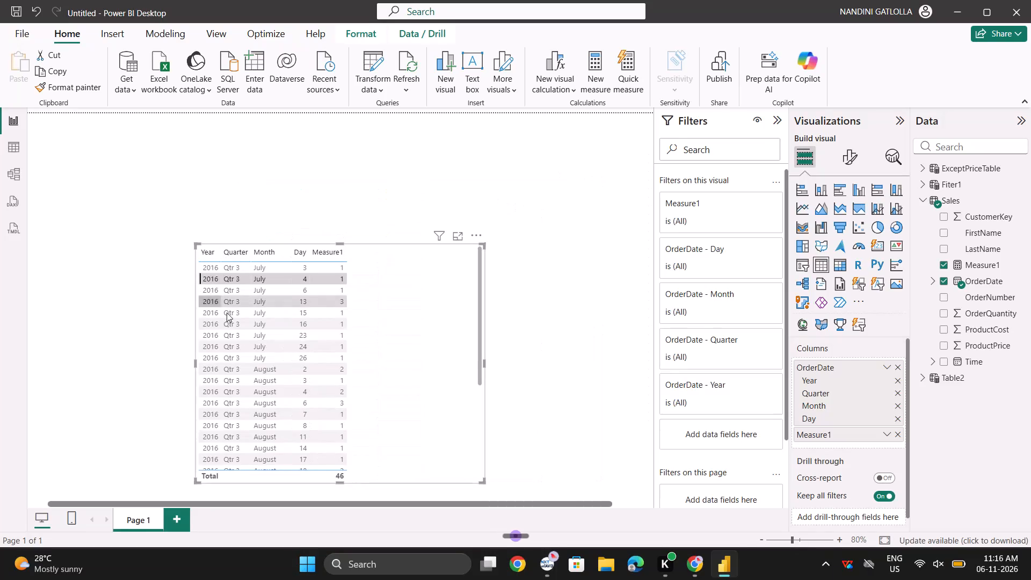
Narrow the table visual to fit closely around its Year to Measure1 columns and move it higher on the page.
{"action": "scroll", "coordinate": [473, 361], "scroll_direction": "down", "scroll_amount": 1}
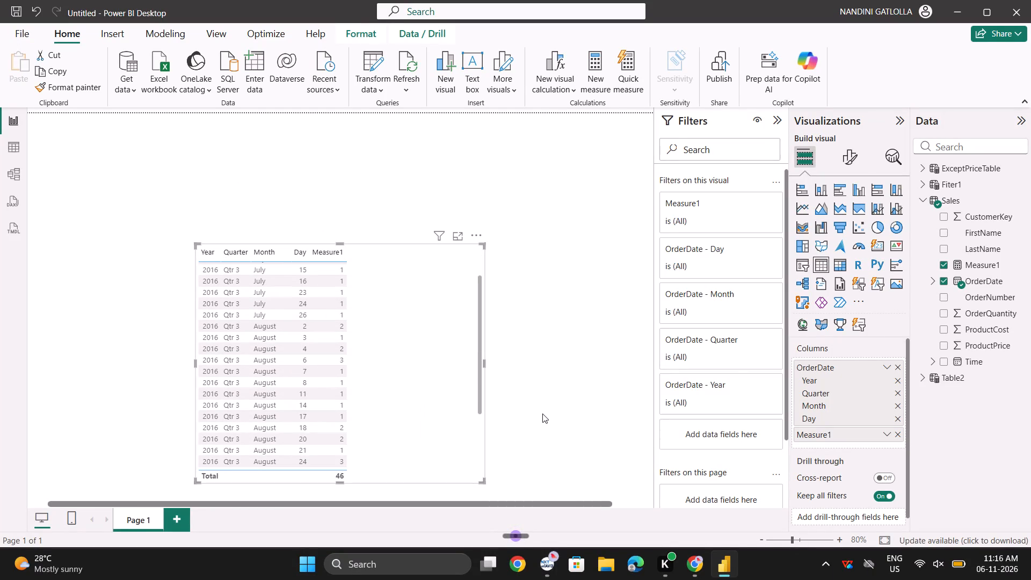
{"action": "scroll", "coordinate": [542, 414], "scroll_direction": "down", "scroll_amount": 1}
{"action": "left_click_drag", "start_coordinate": [485, 364], "coordinate": [470, 365]}
{"action": "left_click_drag", "start_coordinate": [470, 365], "coordinate": [355, 381]}
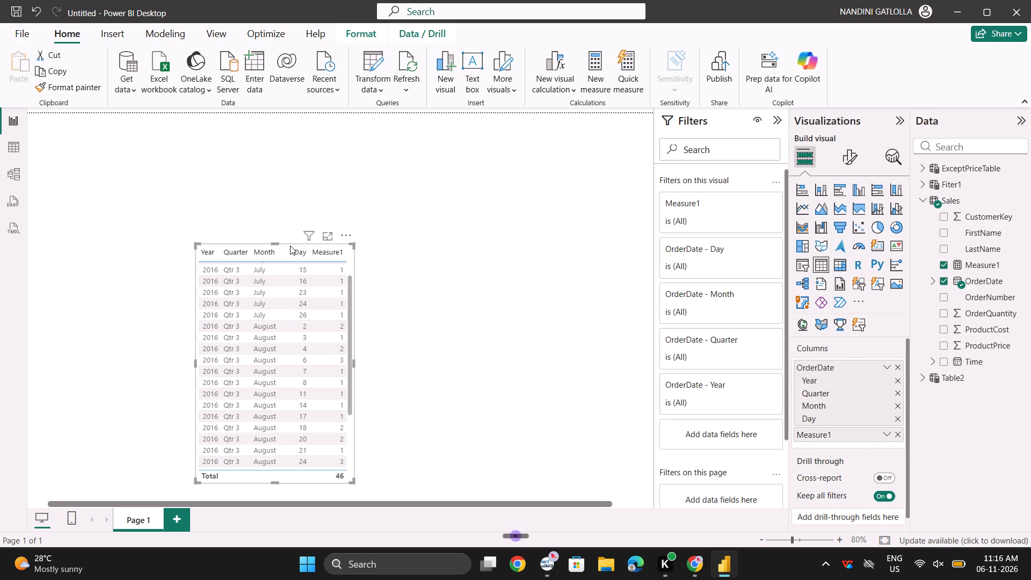
{"action": "left_click_drag", "start_coordinate": [290, 245], "coordinate": [297, 186]}
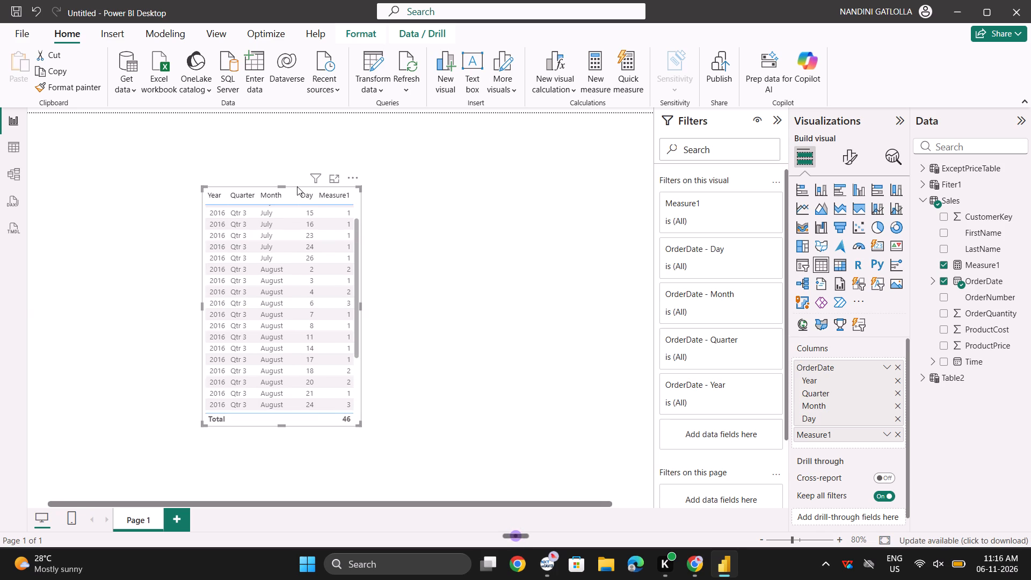
{"action": "left_click", "coordinate": [520, 342]}
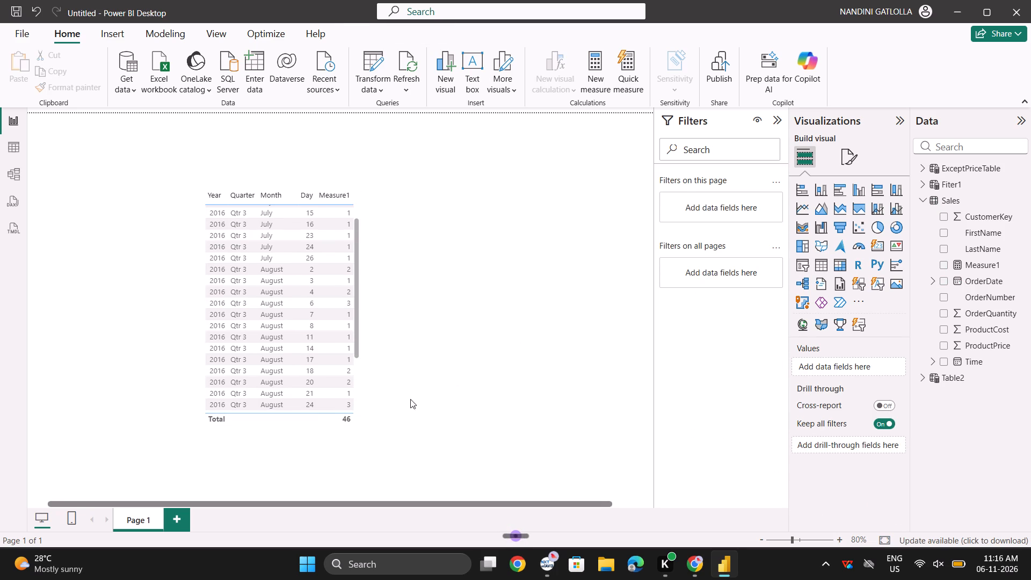
Resize the table visual from its lower corner, making it slightly wider and a little shorter.
{"action": "left_click", "coordinate": [360, 422]}
{"action": "left_click_drag", "start_coordinate": [360, 422], "coordinate": [391, 408]}
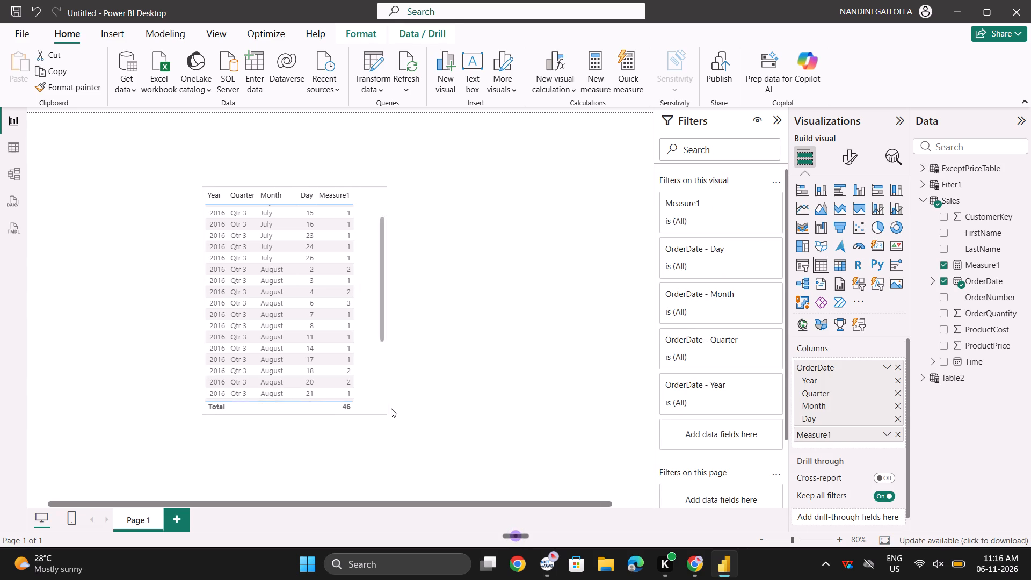
Shrink the table visual from its lower corner to fit just past the Measure1 column with fewer rows, and deselect it.
{"action": "left_click_drag", "start_coordinate": [391, 408], "coordinate": [375, 393]}
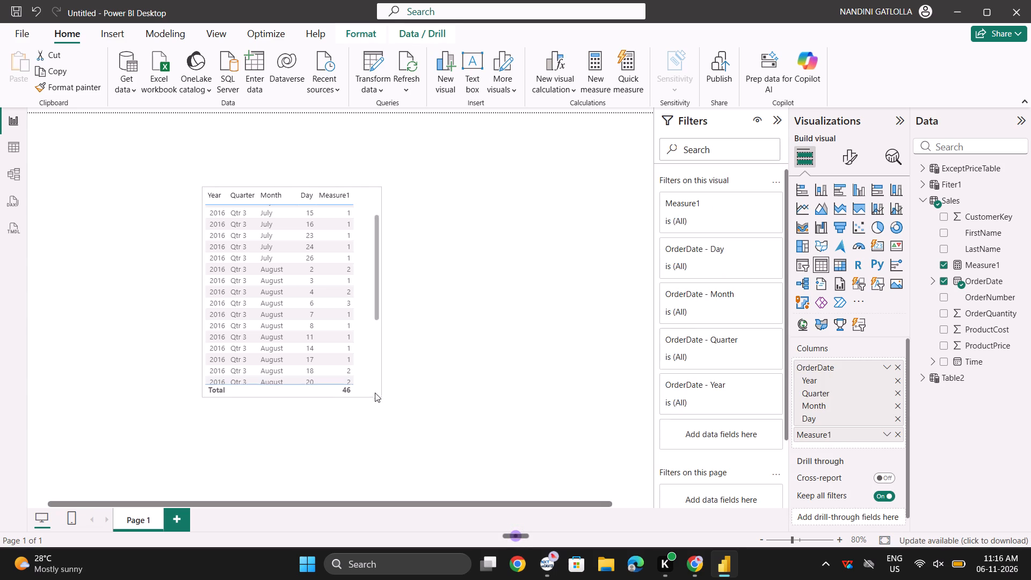
{"action": "left_click_drag", "start_coordinate": [375, 393], "coordinate": [362, 362]}
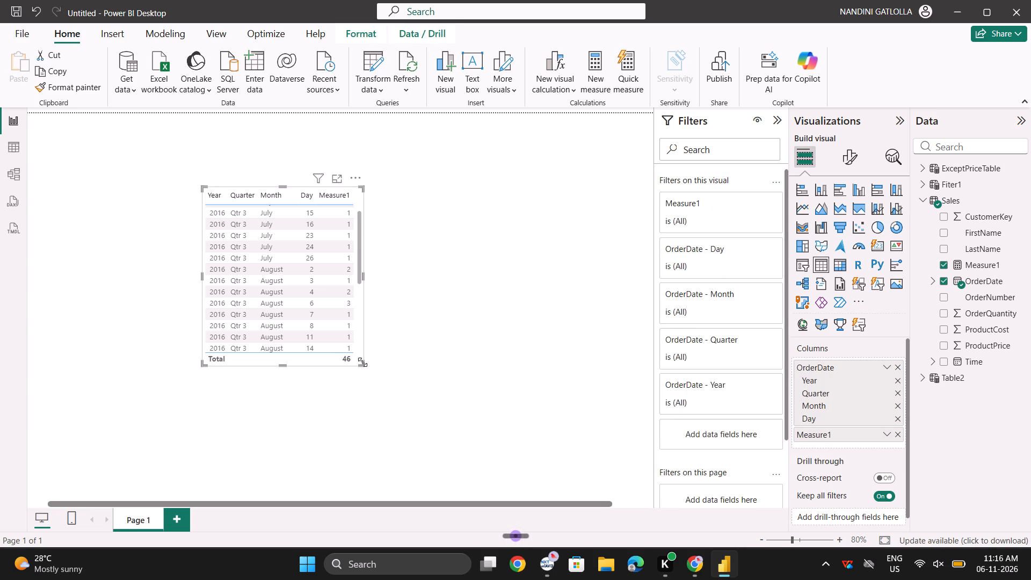
{"action": "left_click", "coordinate": [433, 391]}
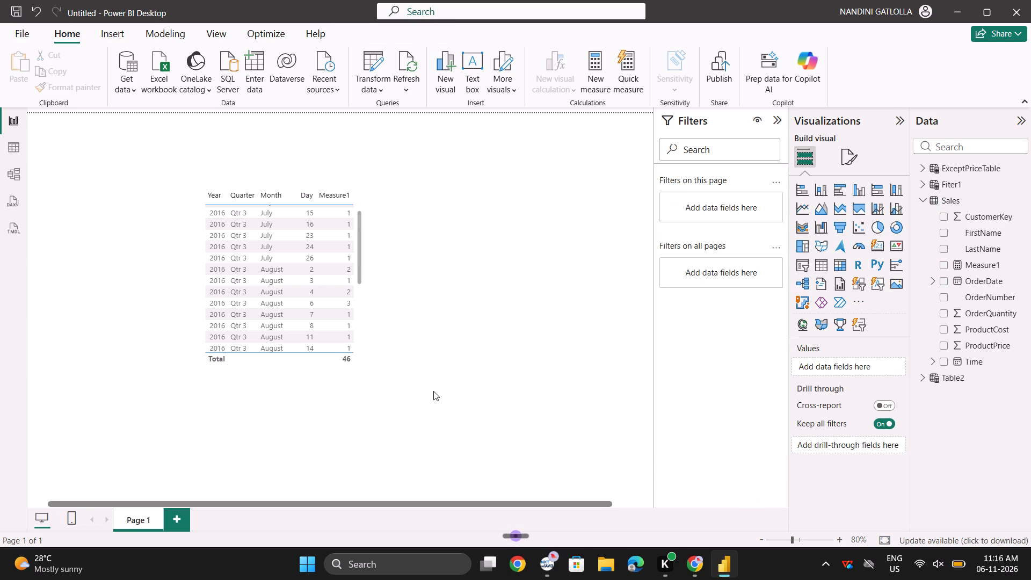
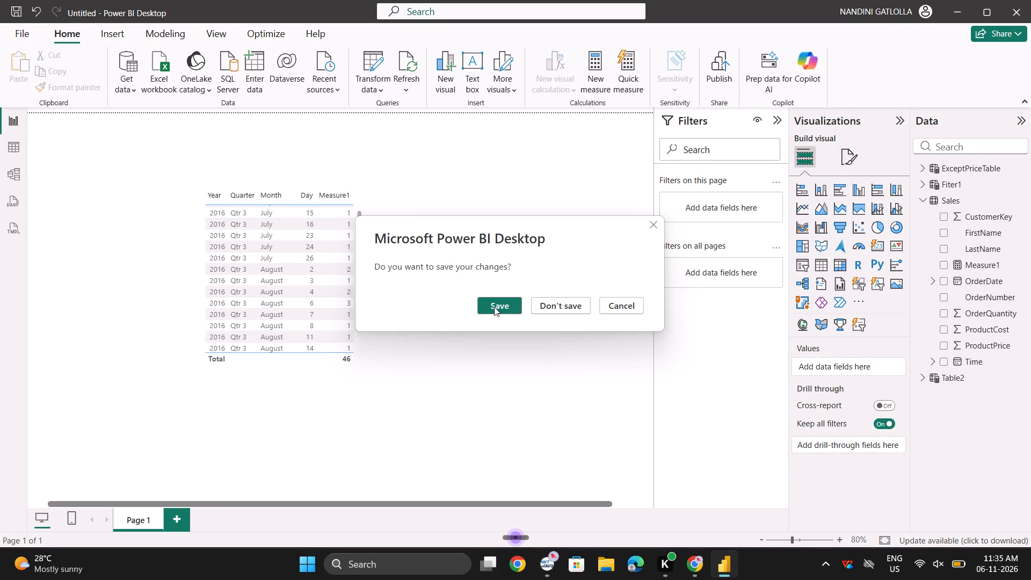
Close the untitled report without saving its changes.
{"action": "left_click", "coordinate": [571, 306]}
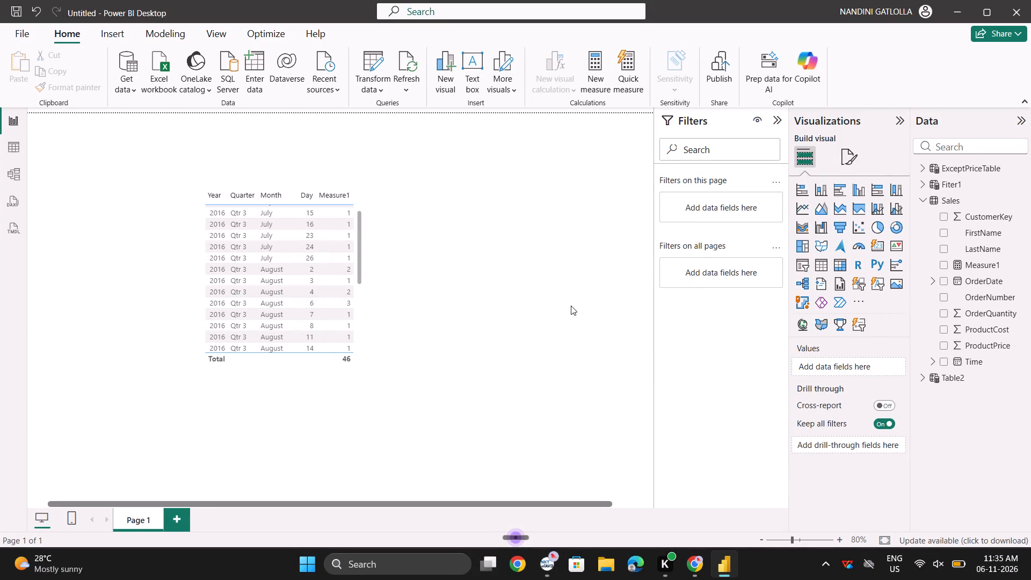
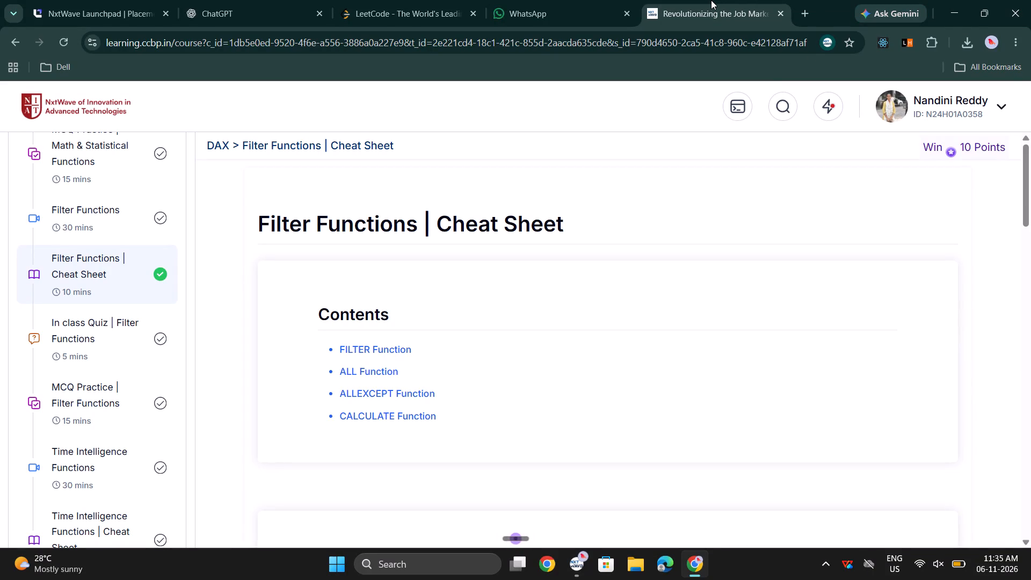
Close the course page showing the DAX Filter Functions cheat sheet in Google Chrome.
{"action": "left_click", "coordinate": [779, 16]}
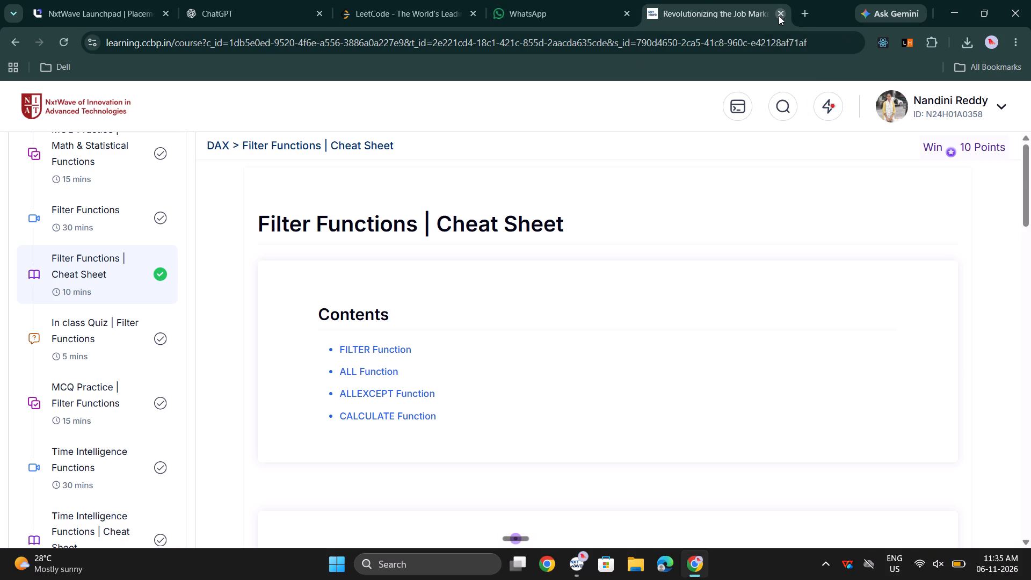